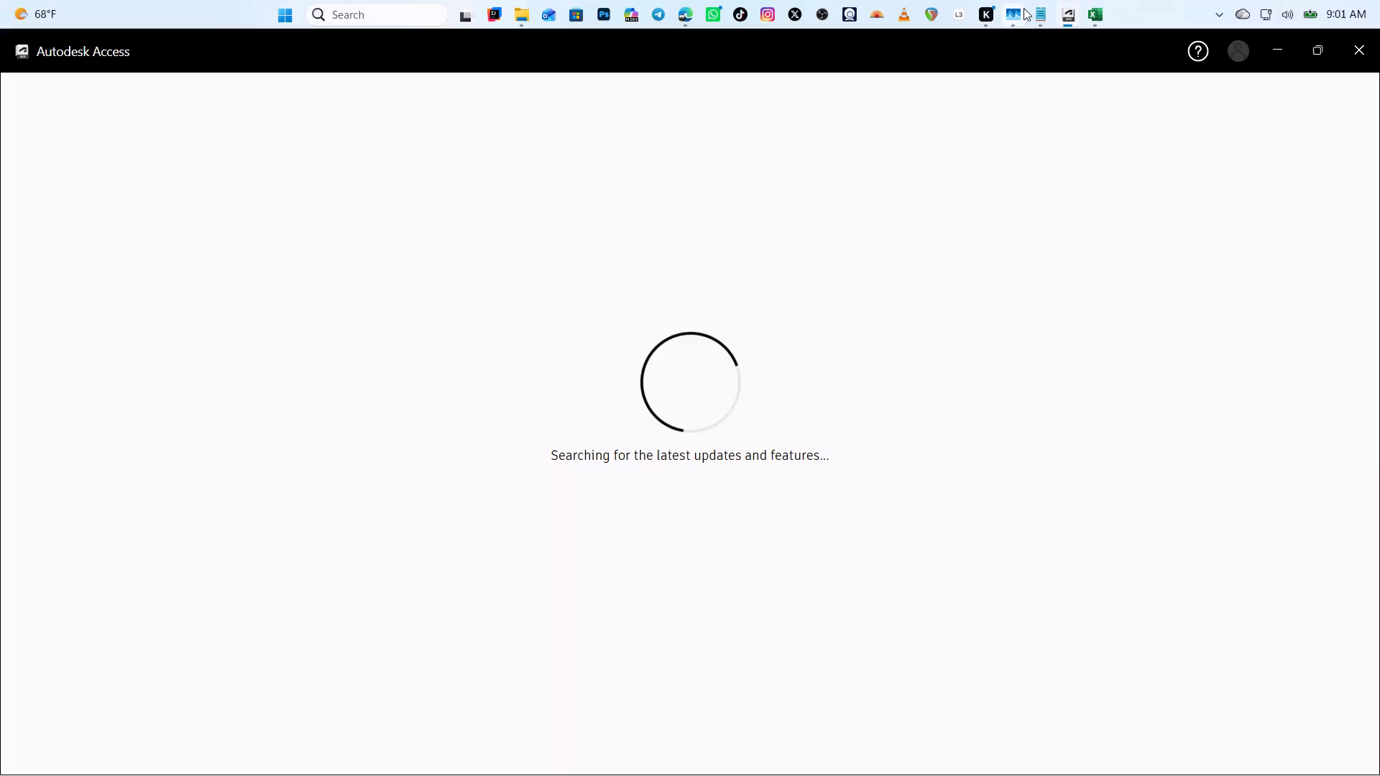
Switch to the GRADE 6 RESULTS workbook in Excel and select the first learner's Total Marks cell, M2.
left_click(1067, 21)
left_click(1091, 22)
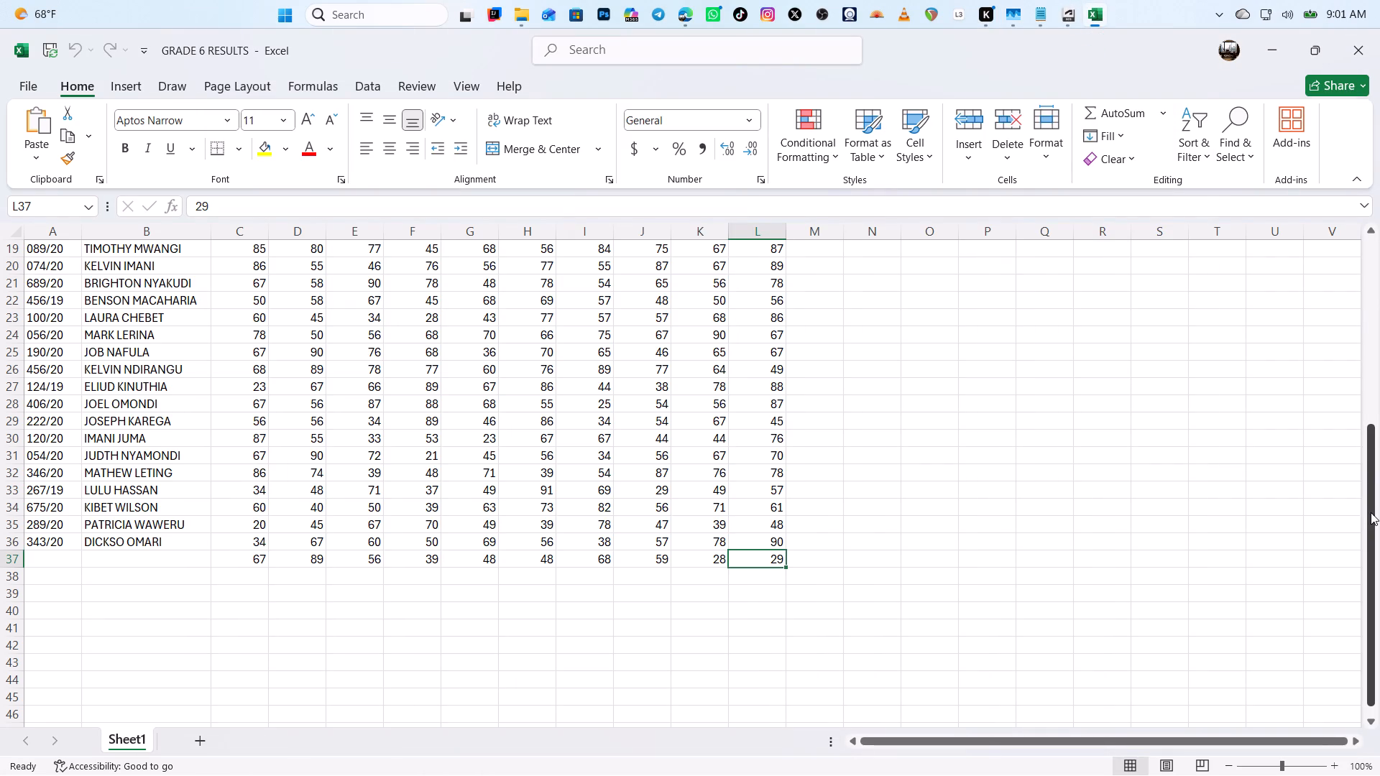
left_click_drag(1371, 512, 1378, 211)
left_click(806, 267)
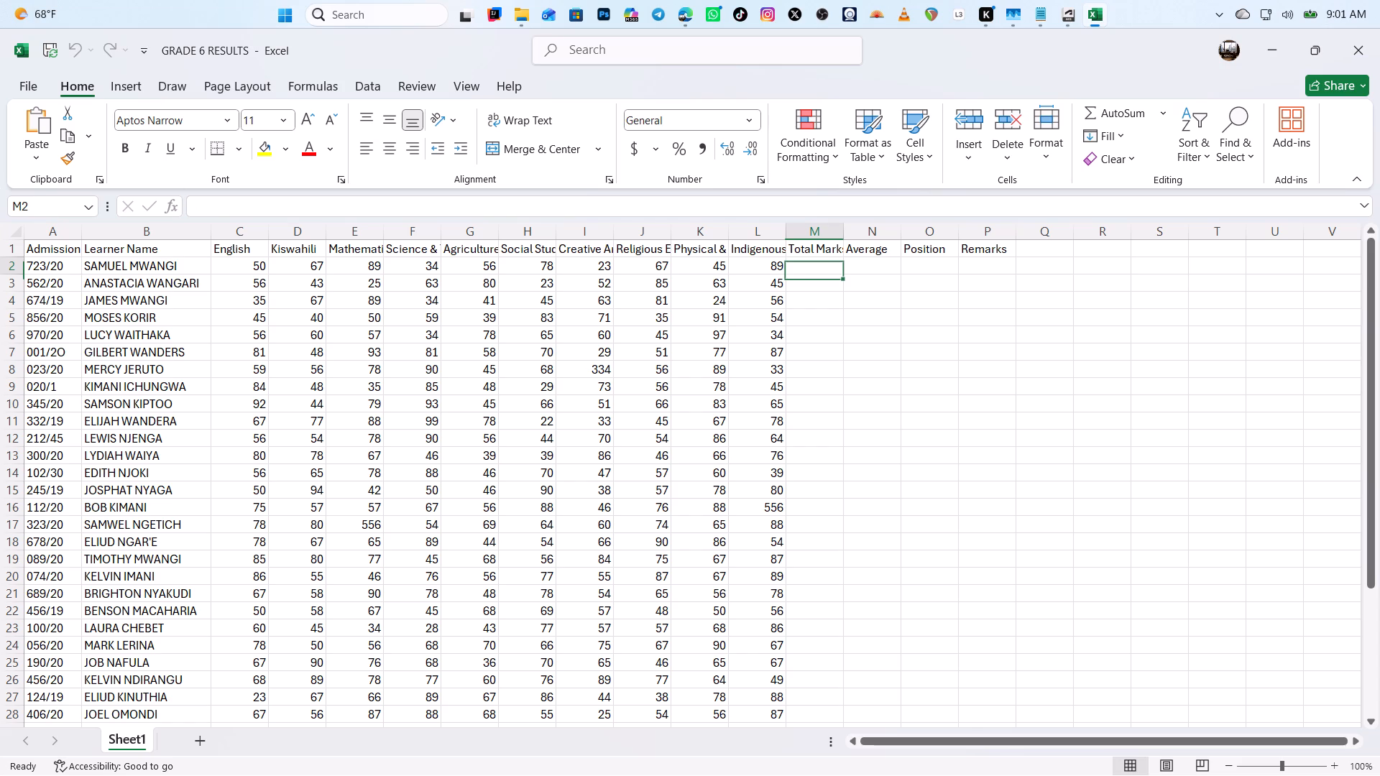
left_click(870, 268)
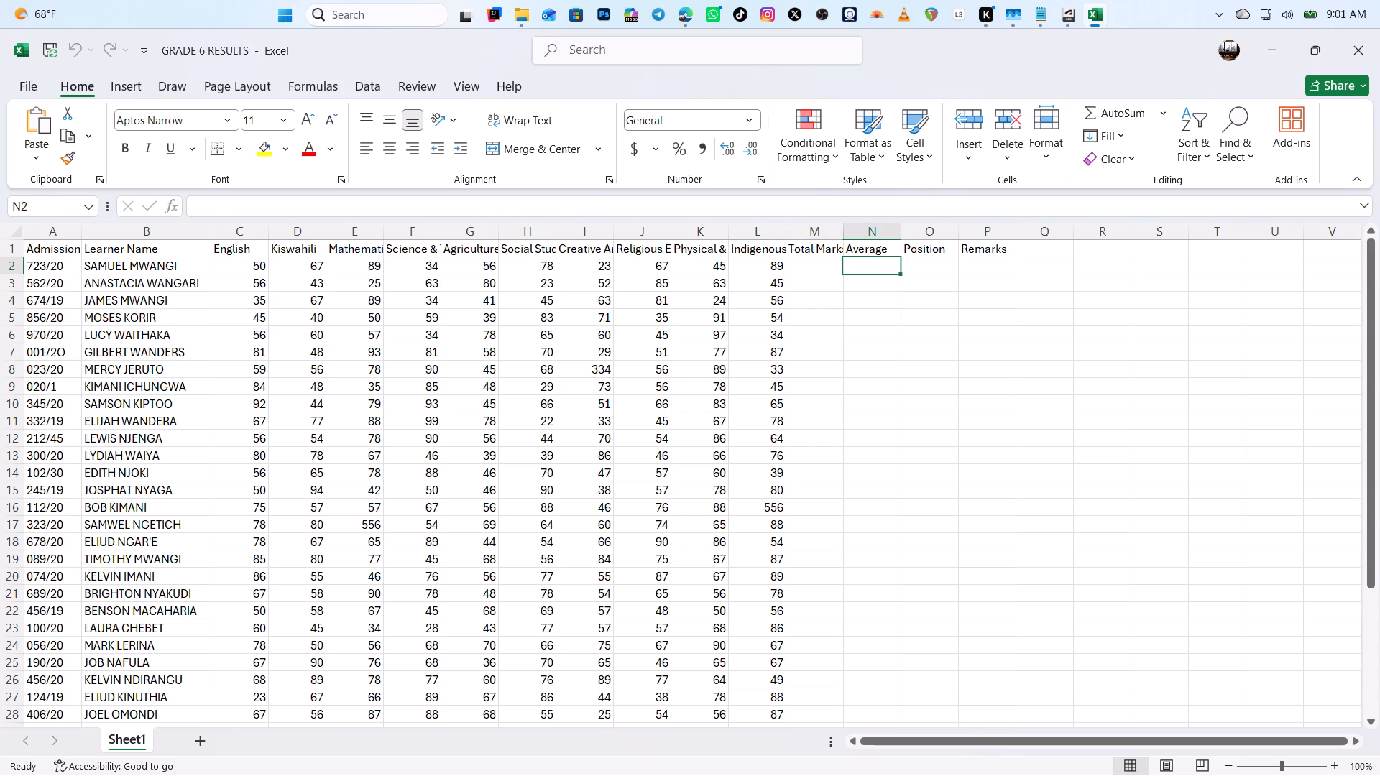
left_click(825, 272)
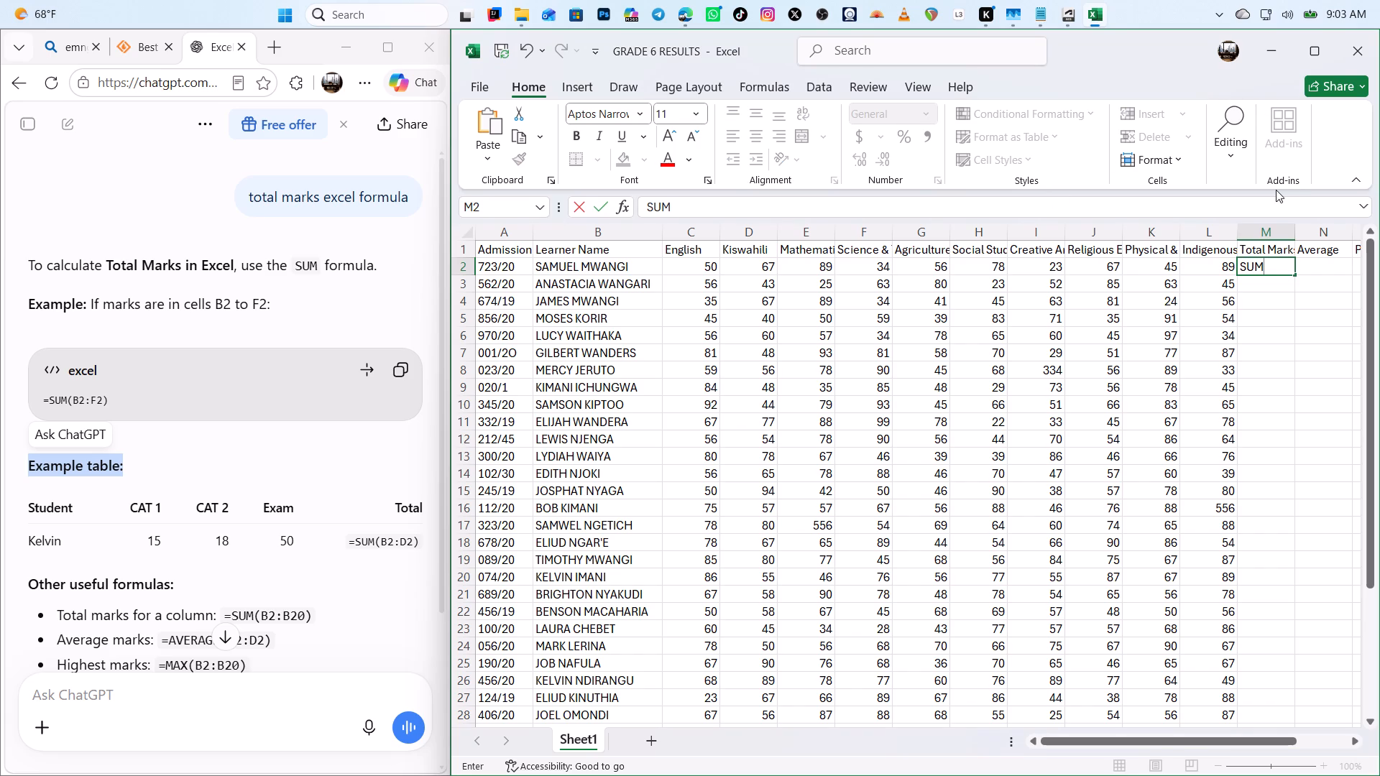
left_click(1322, 50)
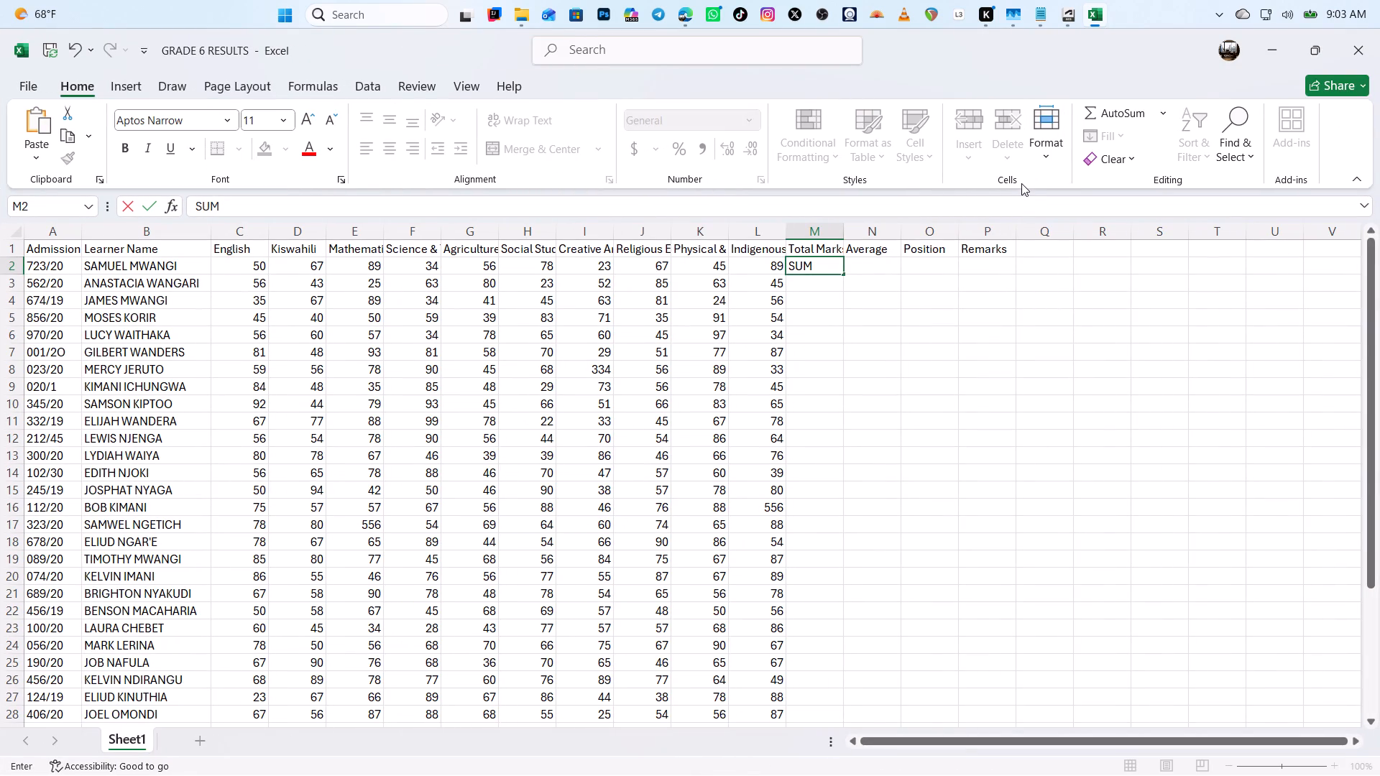
key("equal")
type("C2")
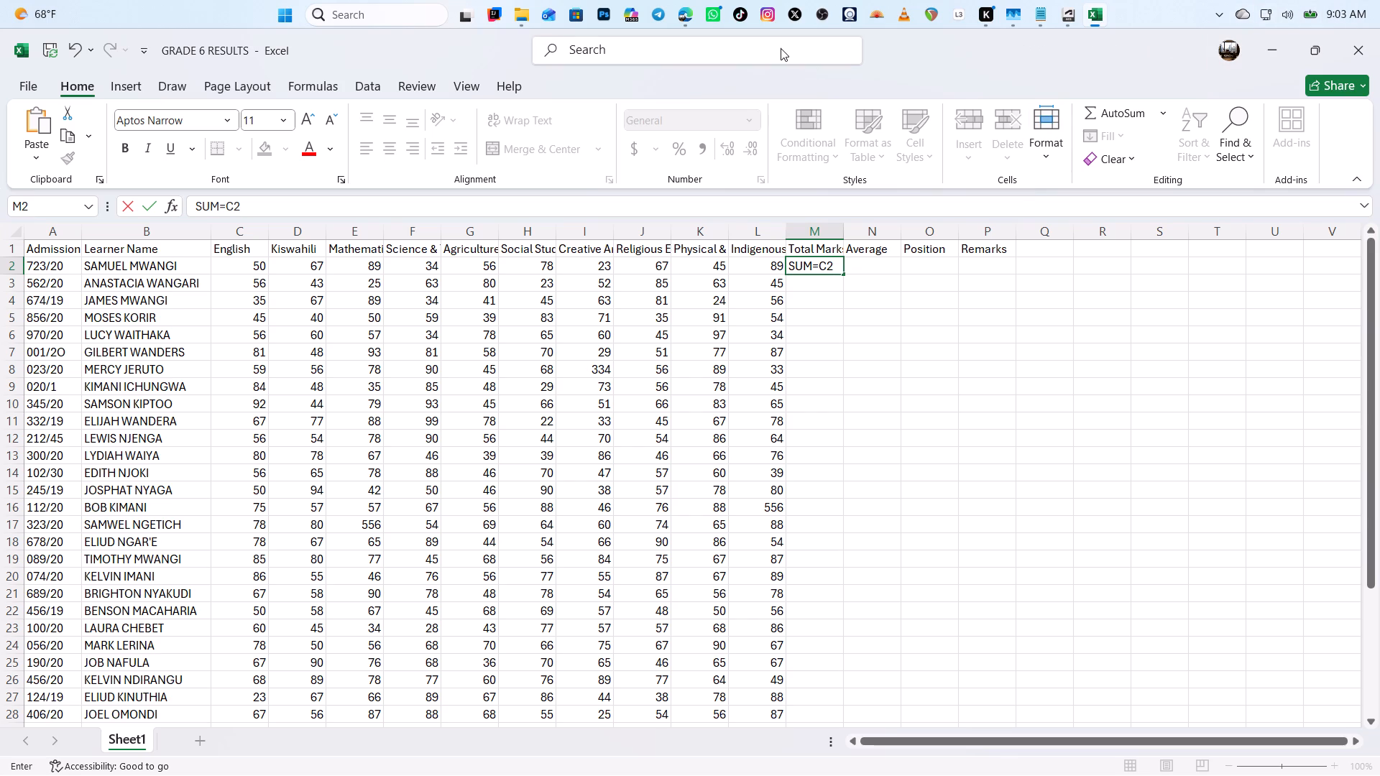
double_click(914, 46)
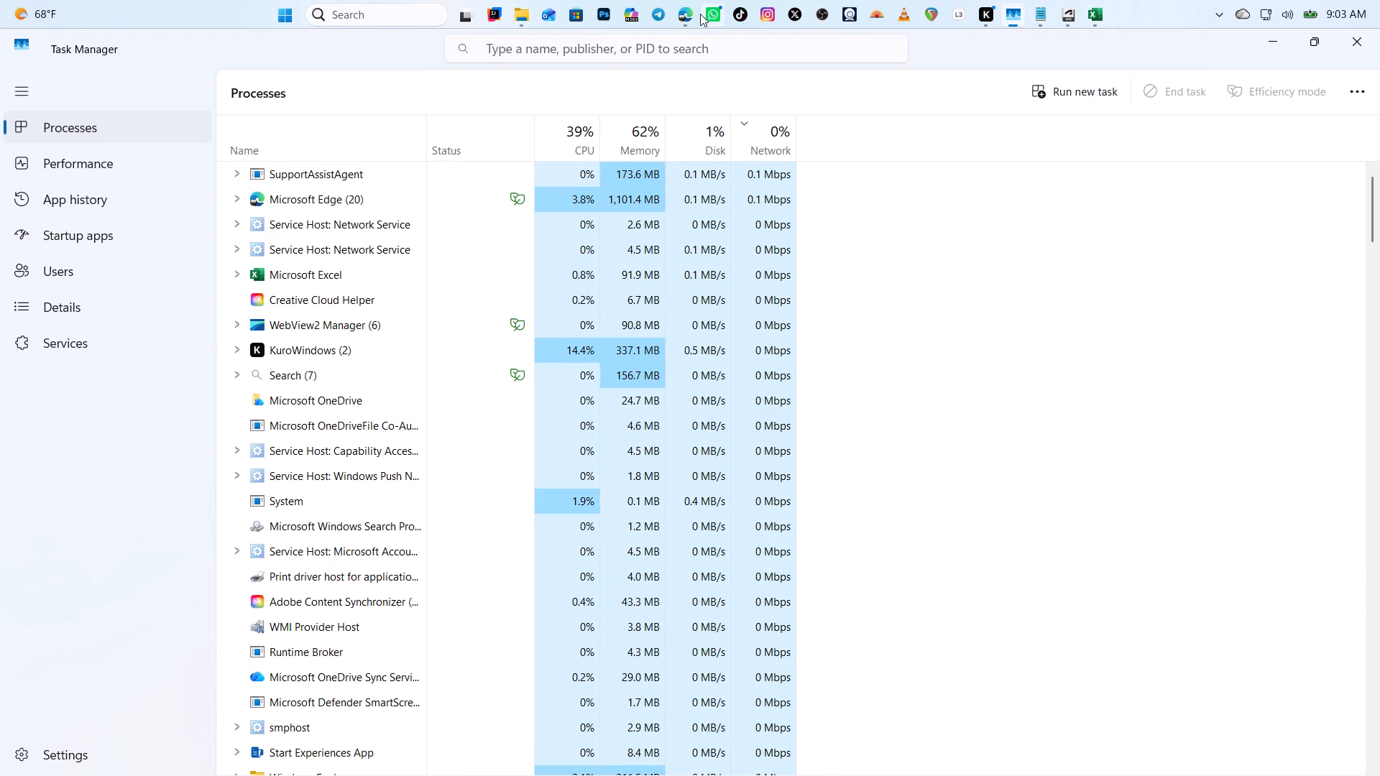
left_click(691, 11)
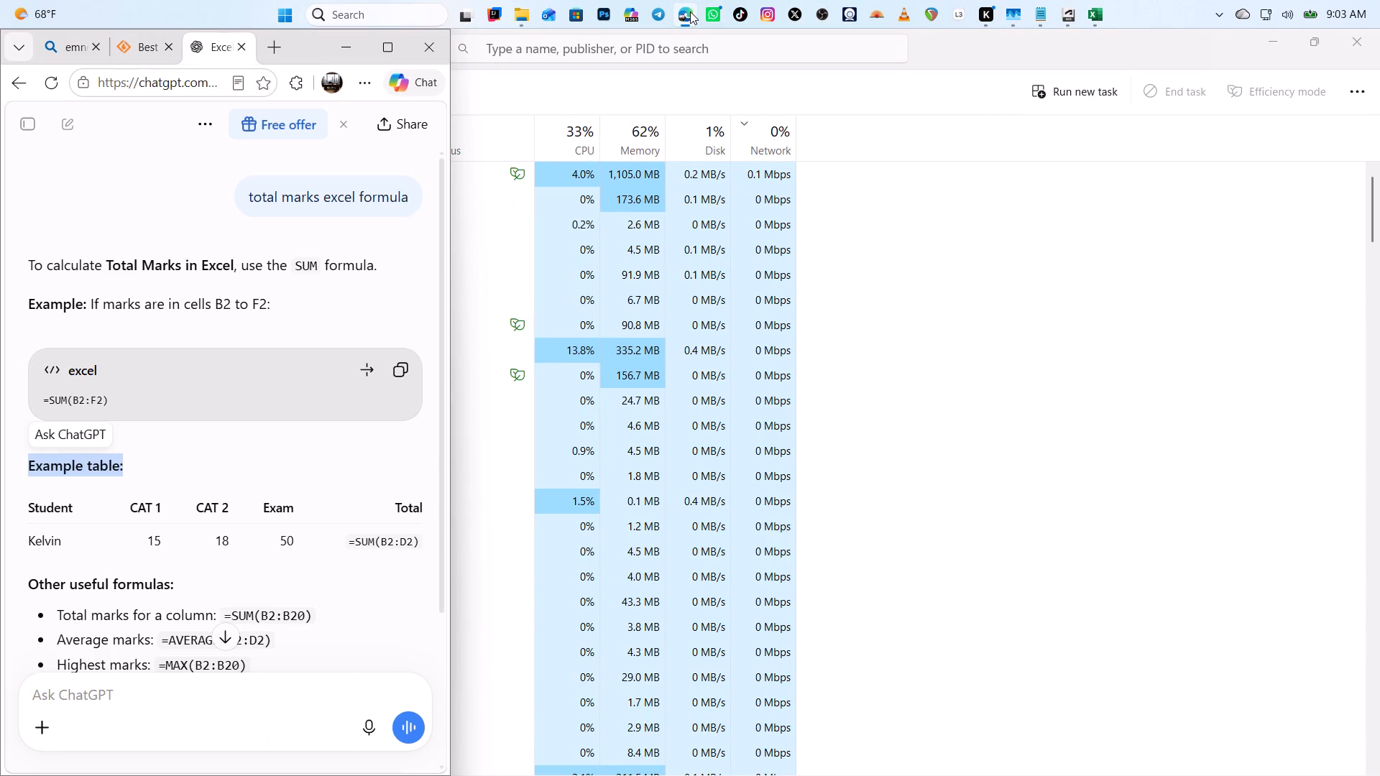
left_click(690, 11)
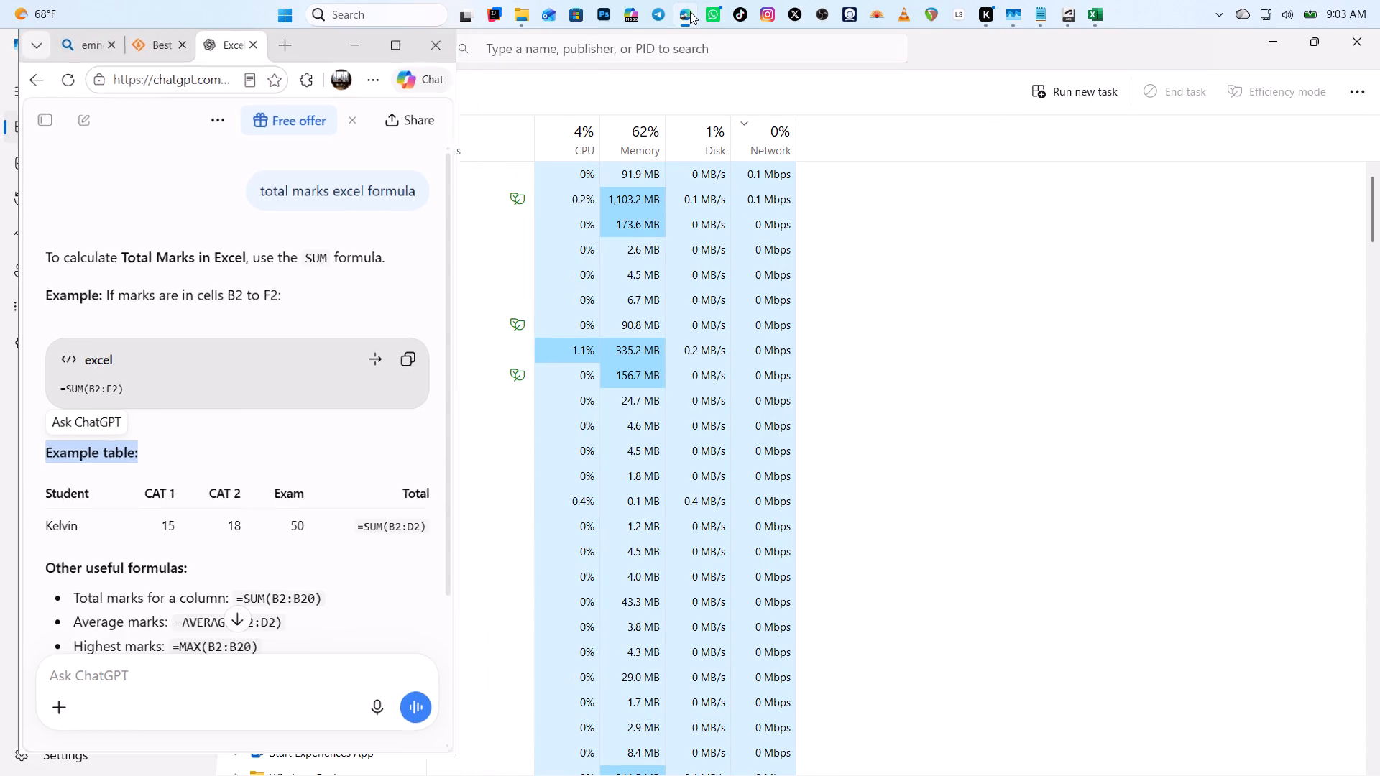
left_click(1093, 19)
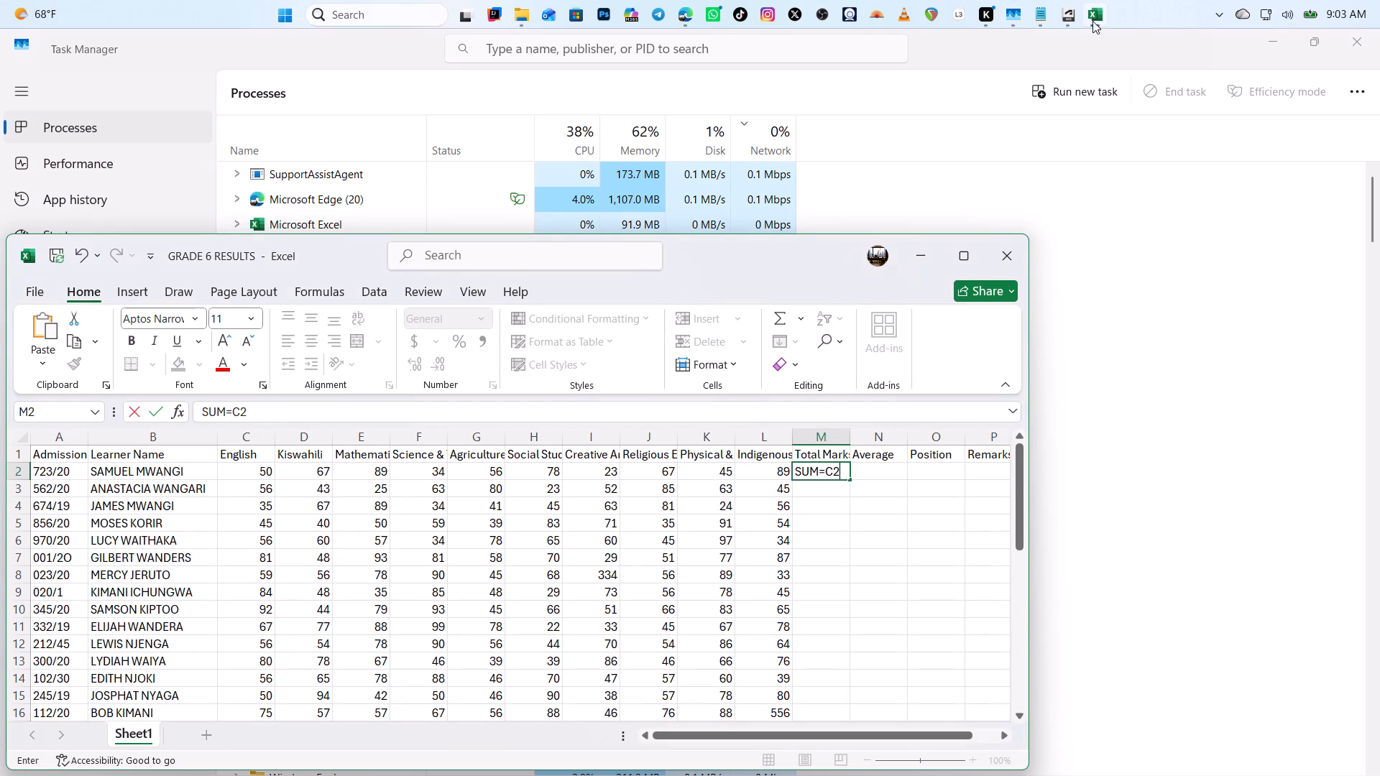
left_click(965, 248)
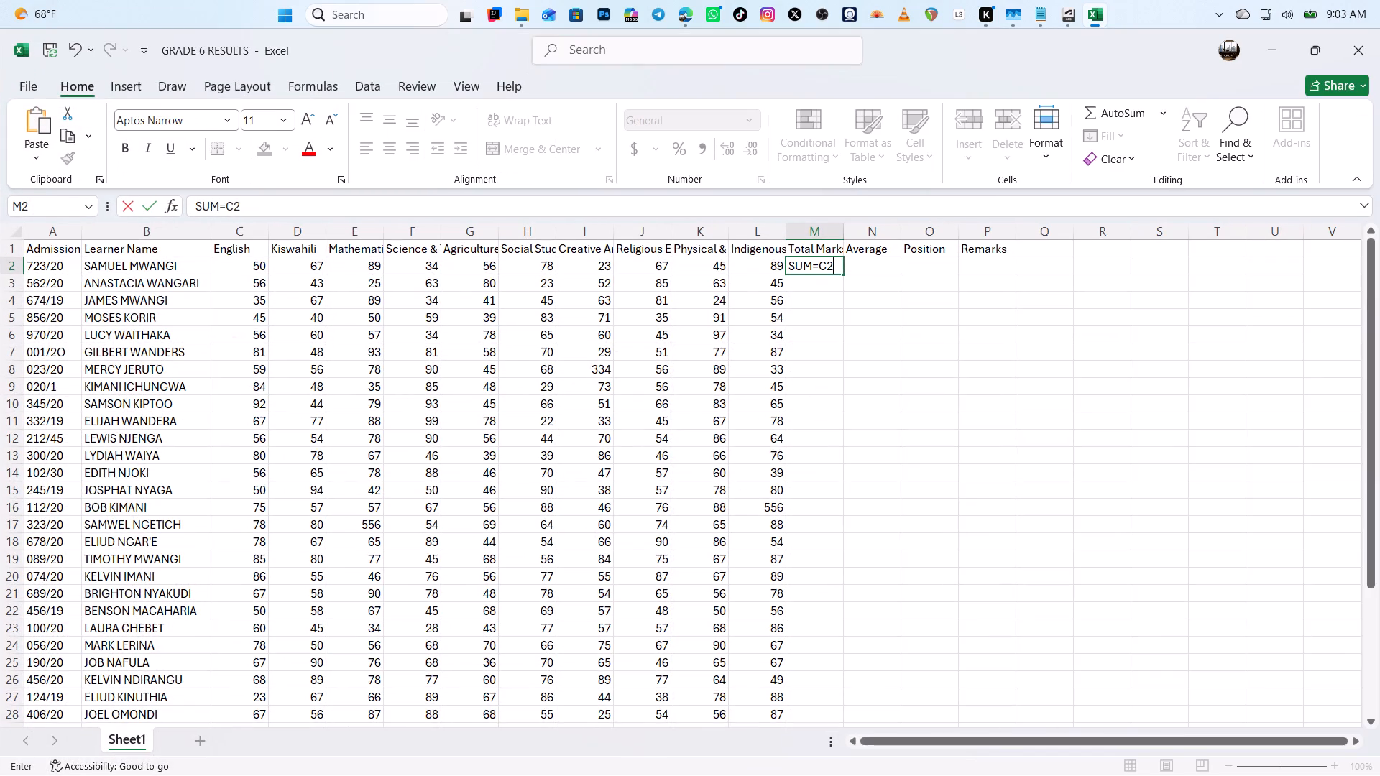
key("shift+colon")
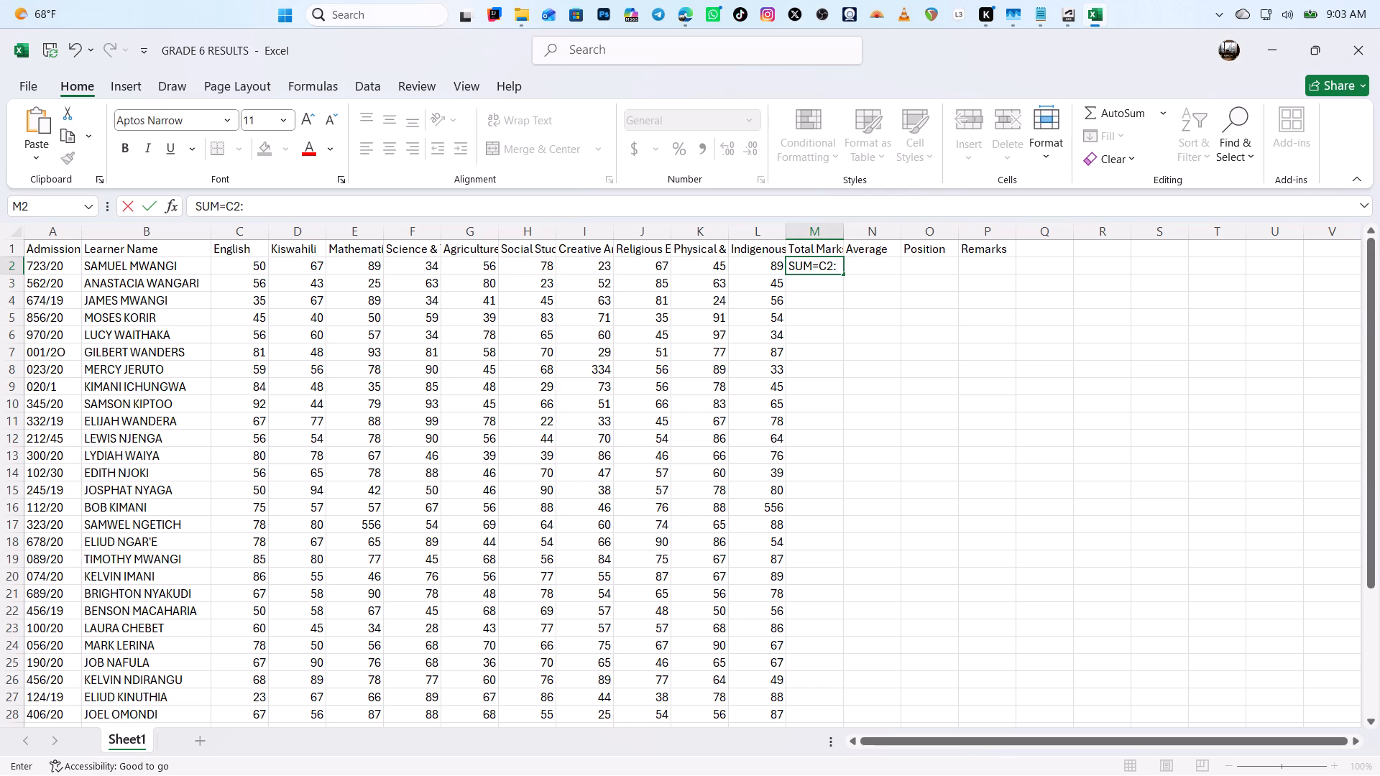
type("L2")
Widen column M so the Total Marks header fits.
left_click_drag(845, 240, 852, 240)
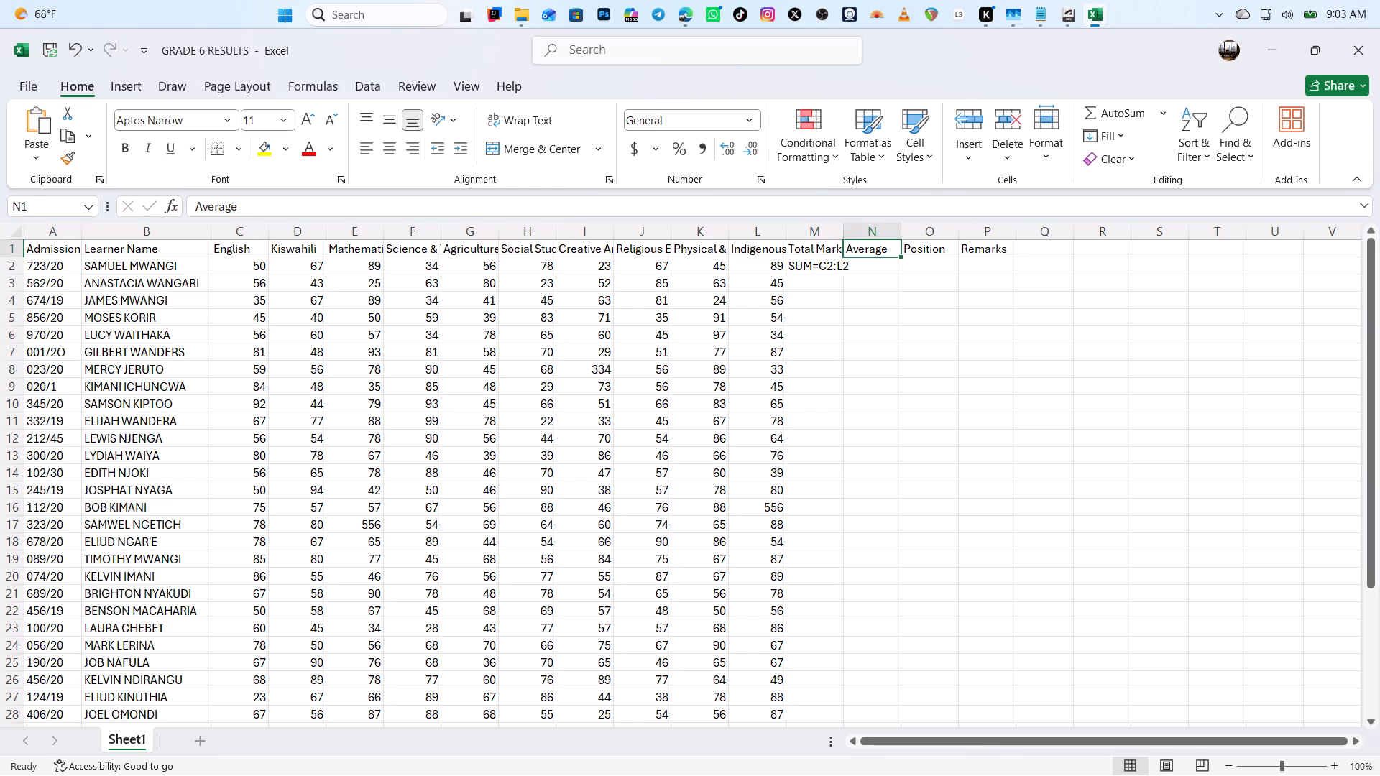
left_click_drag(847, 238, 870, 242)
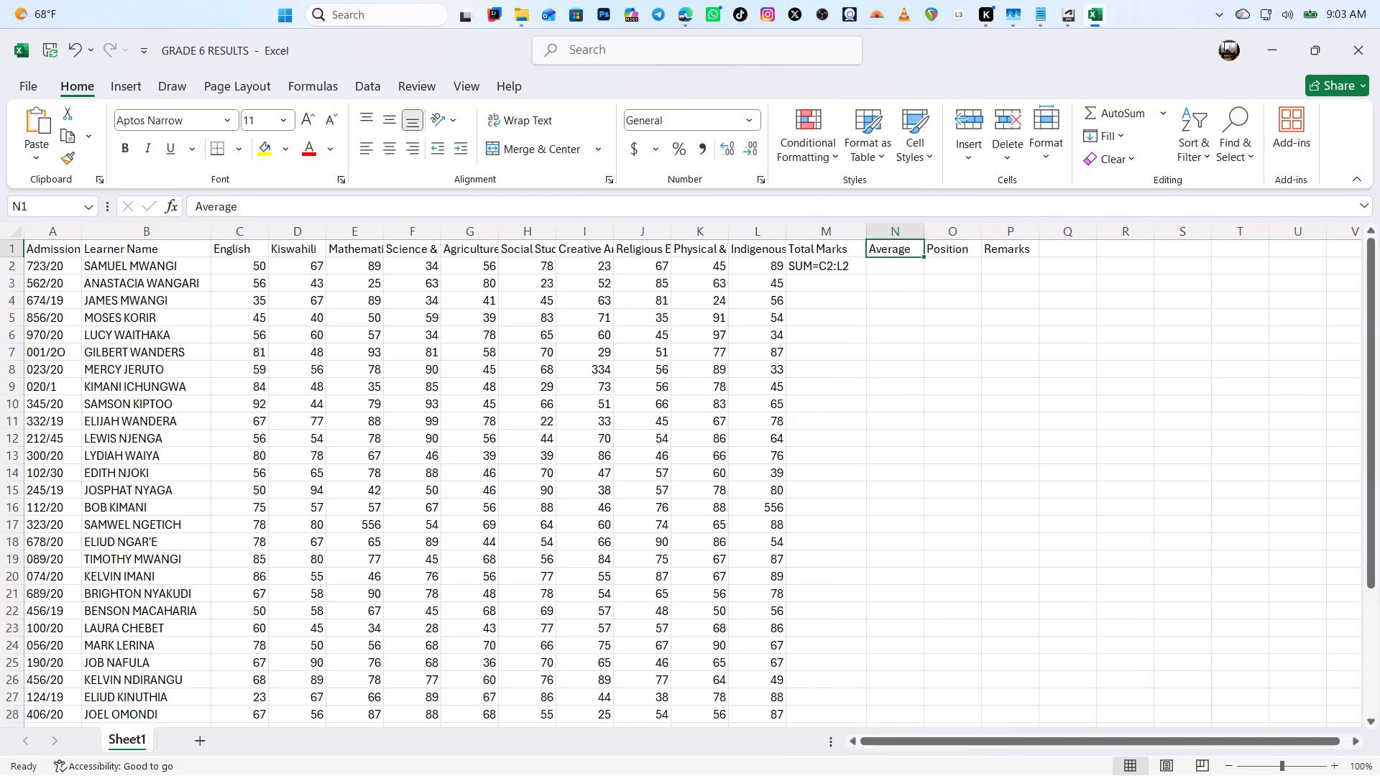
left_click(846, 268)
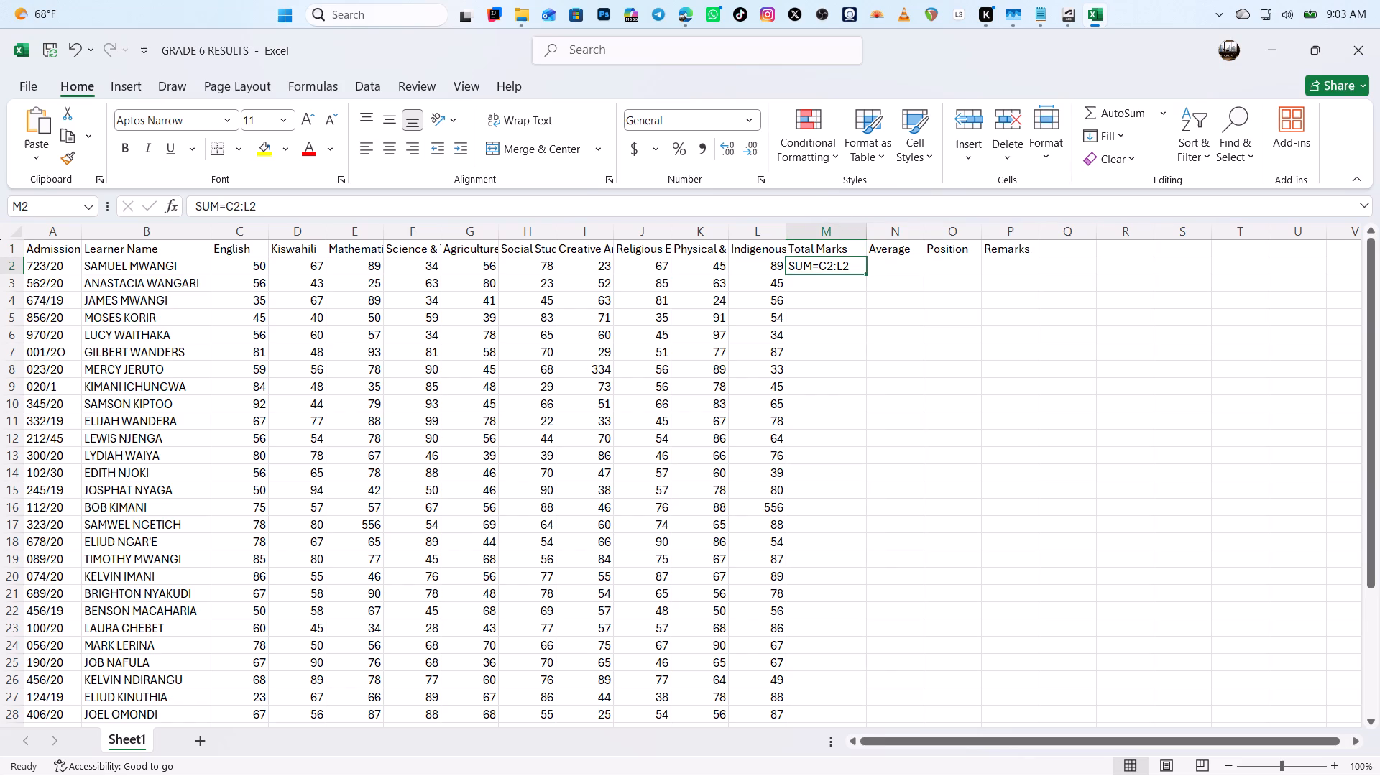
key("Return")
left_click(834, 270)
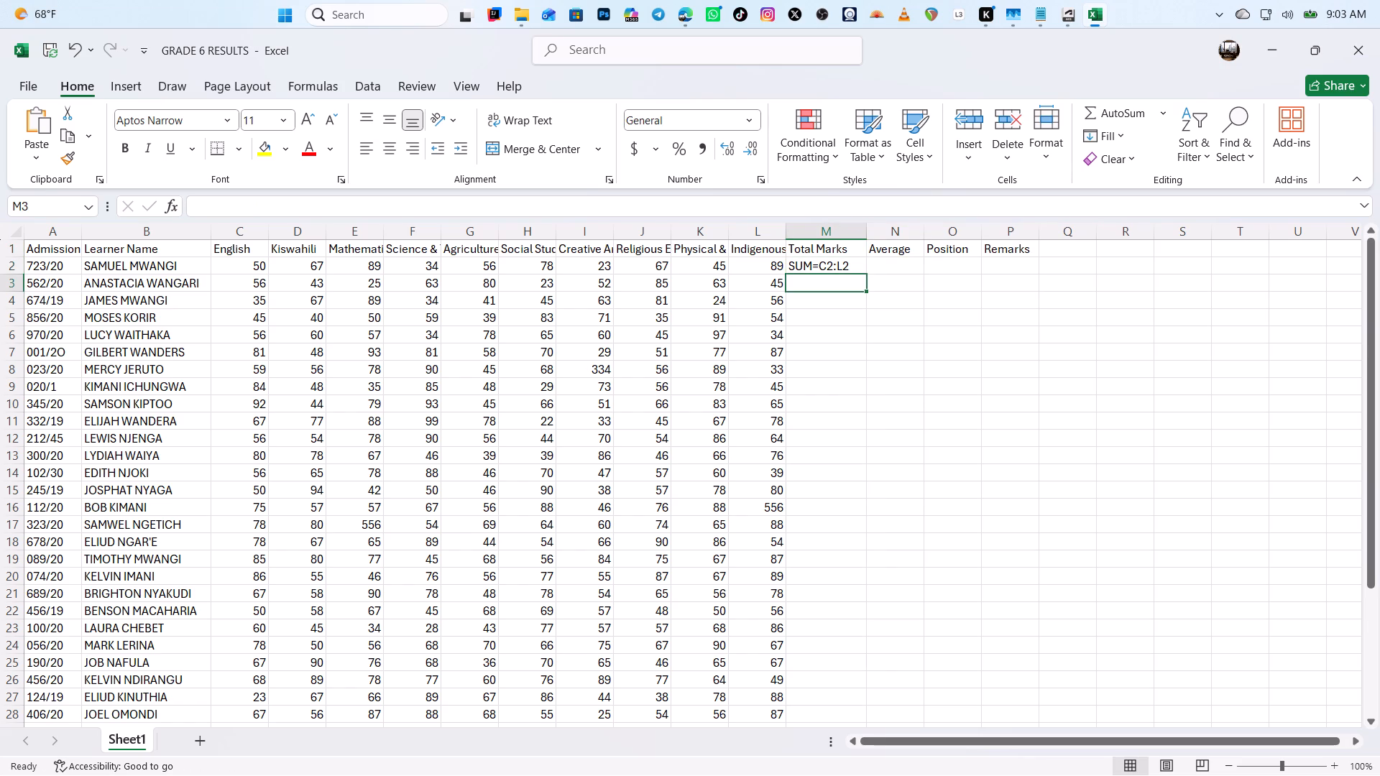
left_click(819, 263)
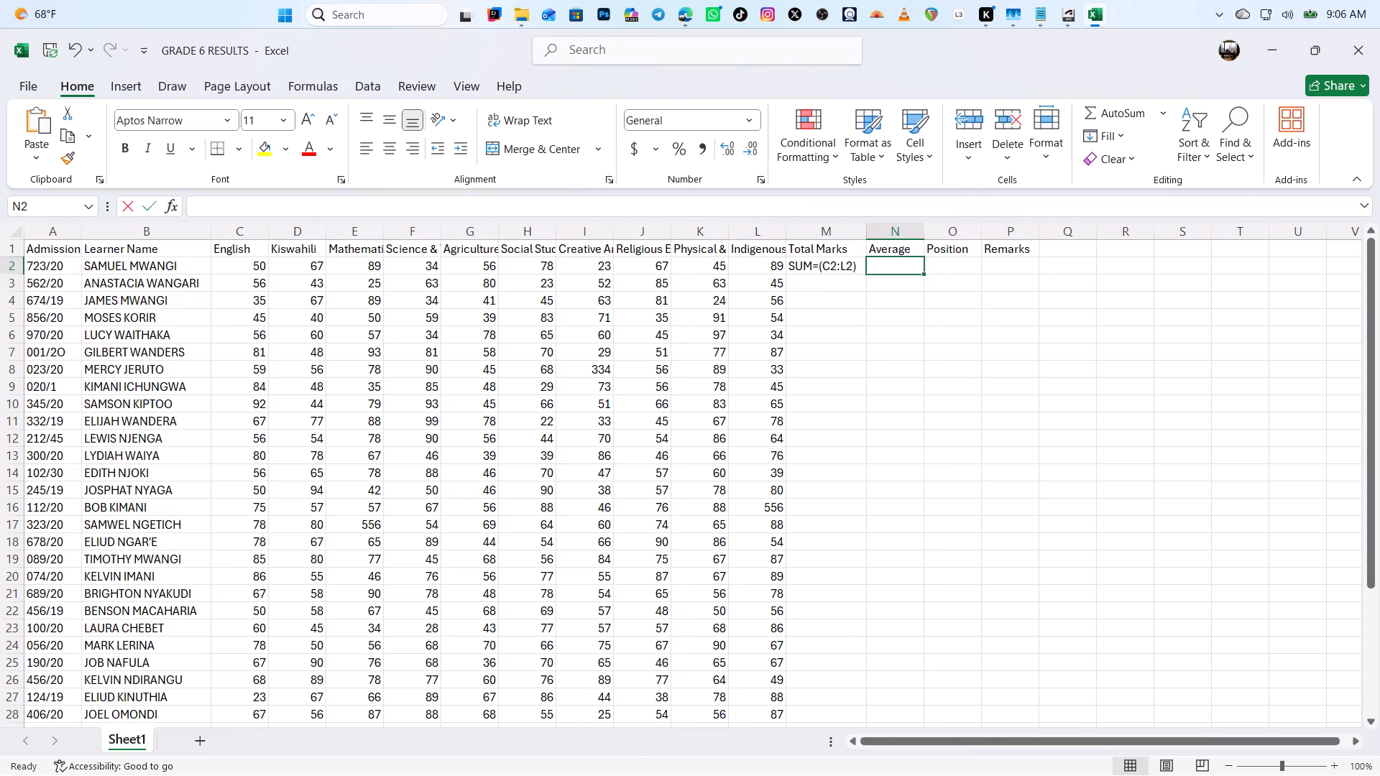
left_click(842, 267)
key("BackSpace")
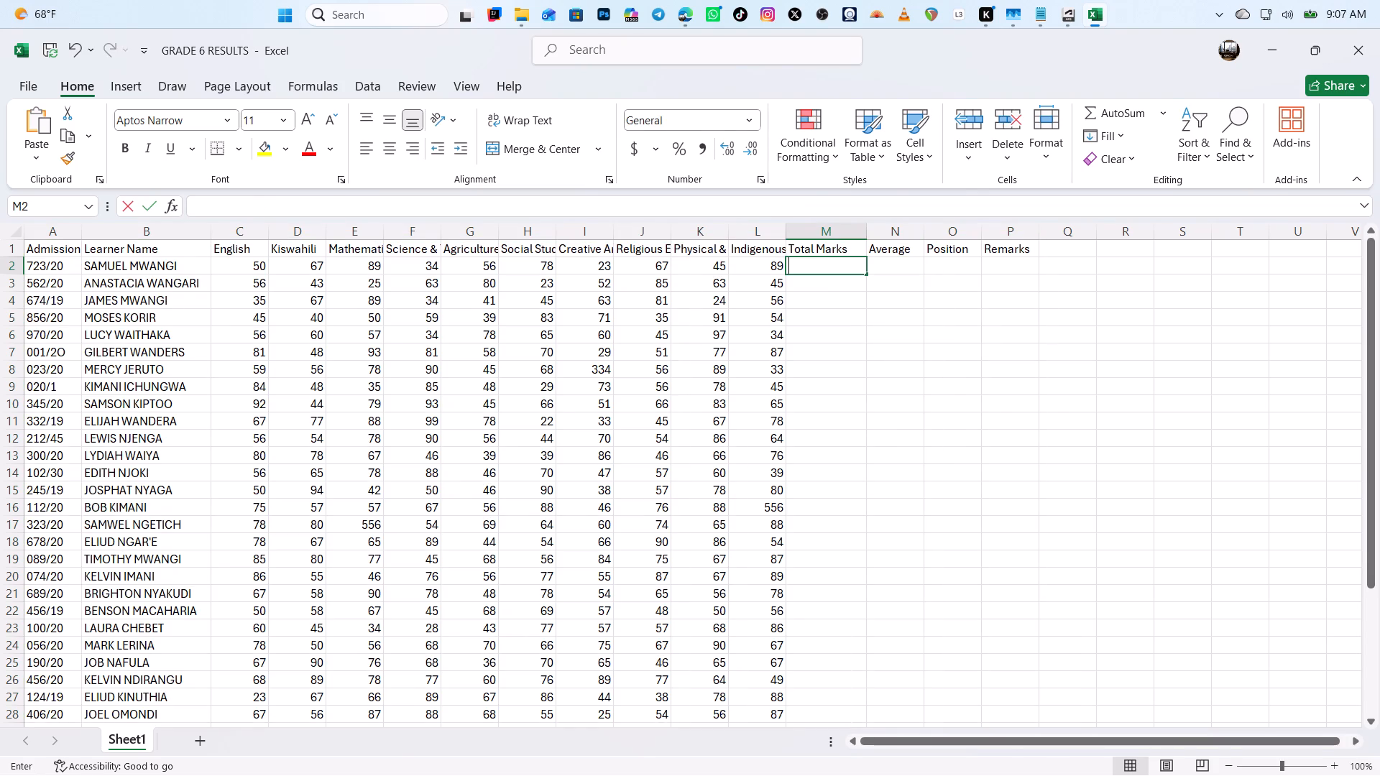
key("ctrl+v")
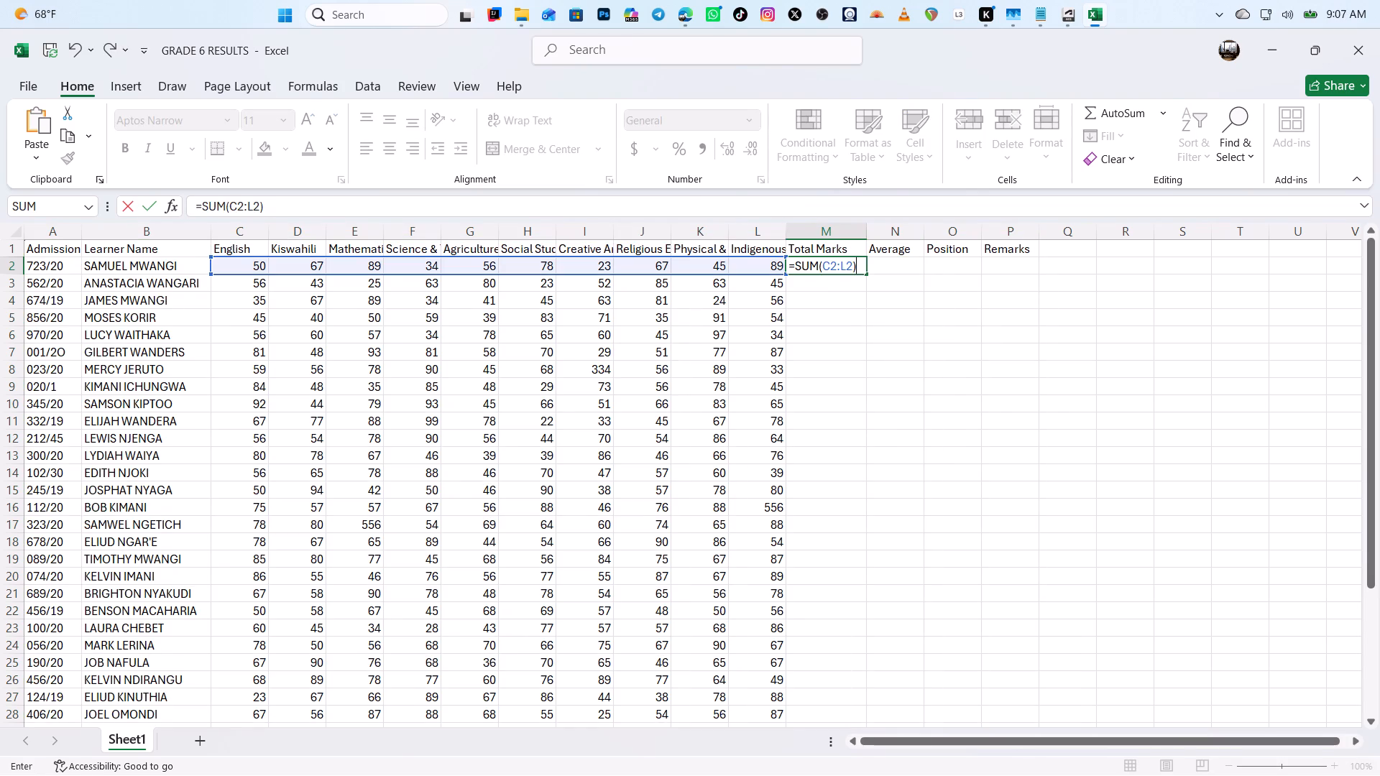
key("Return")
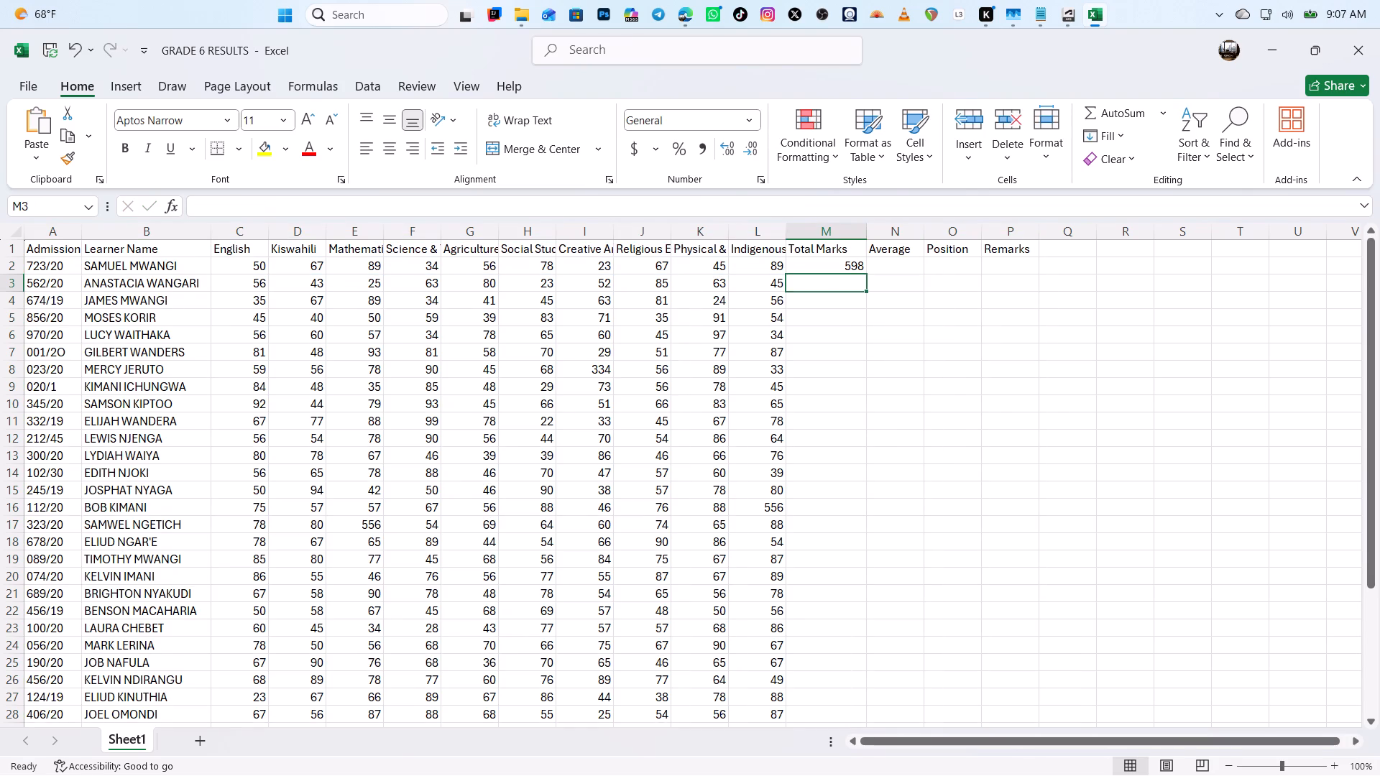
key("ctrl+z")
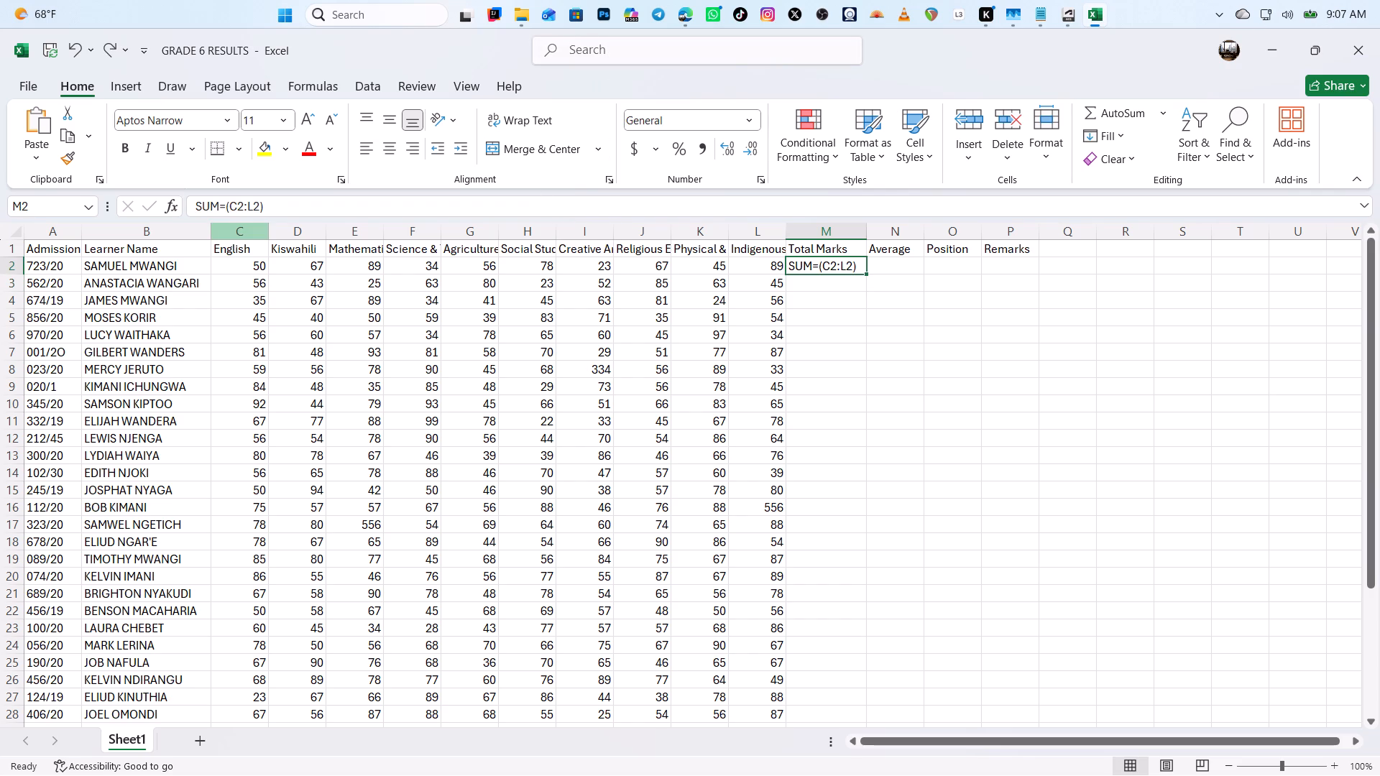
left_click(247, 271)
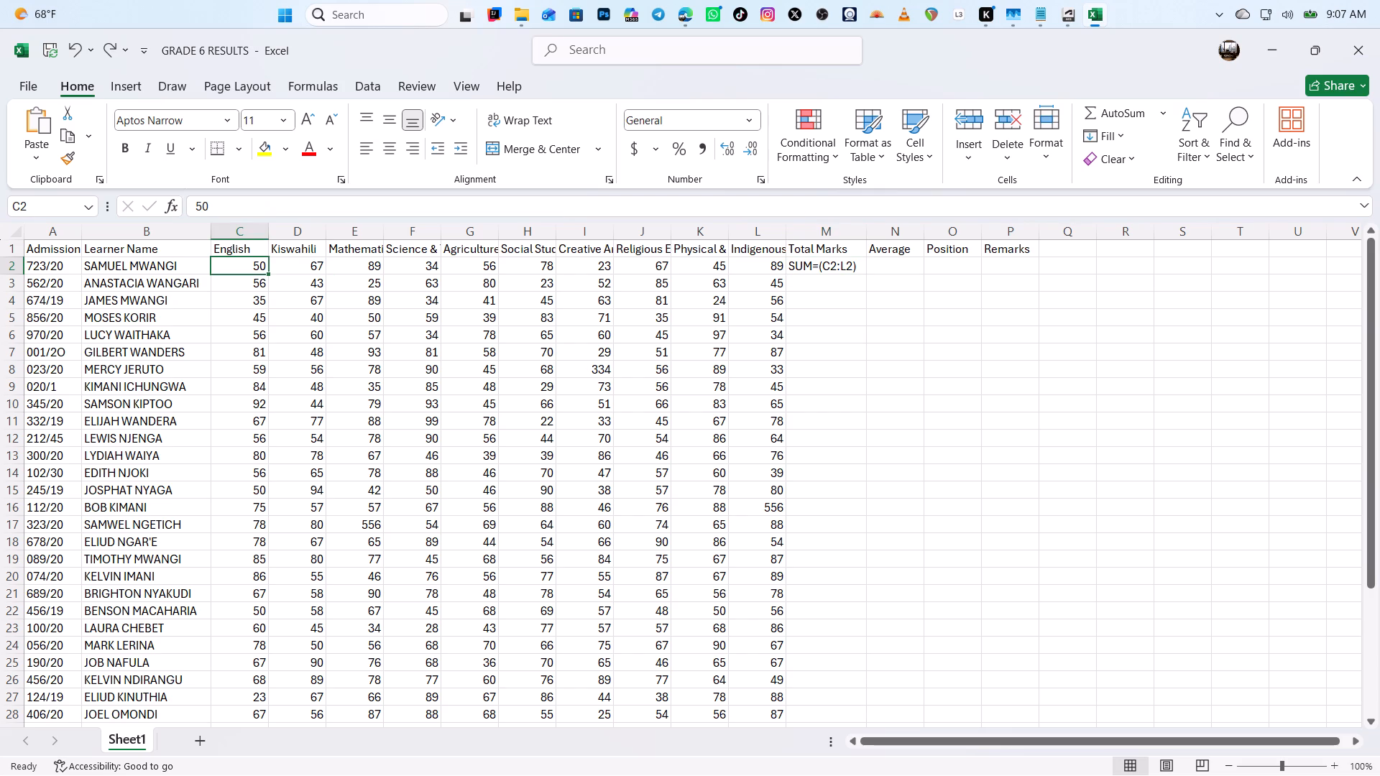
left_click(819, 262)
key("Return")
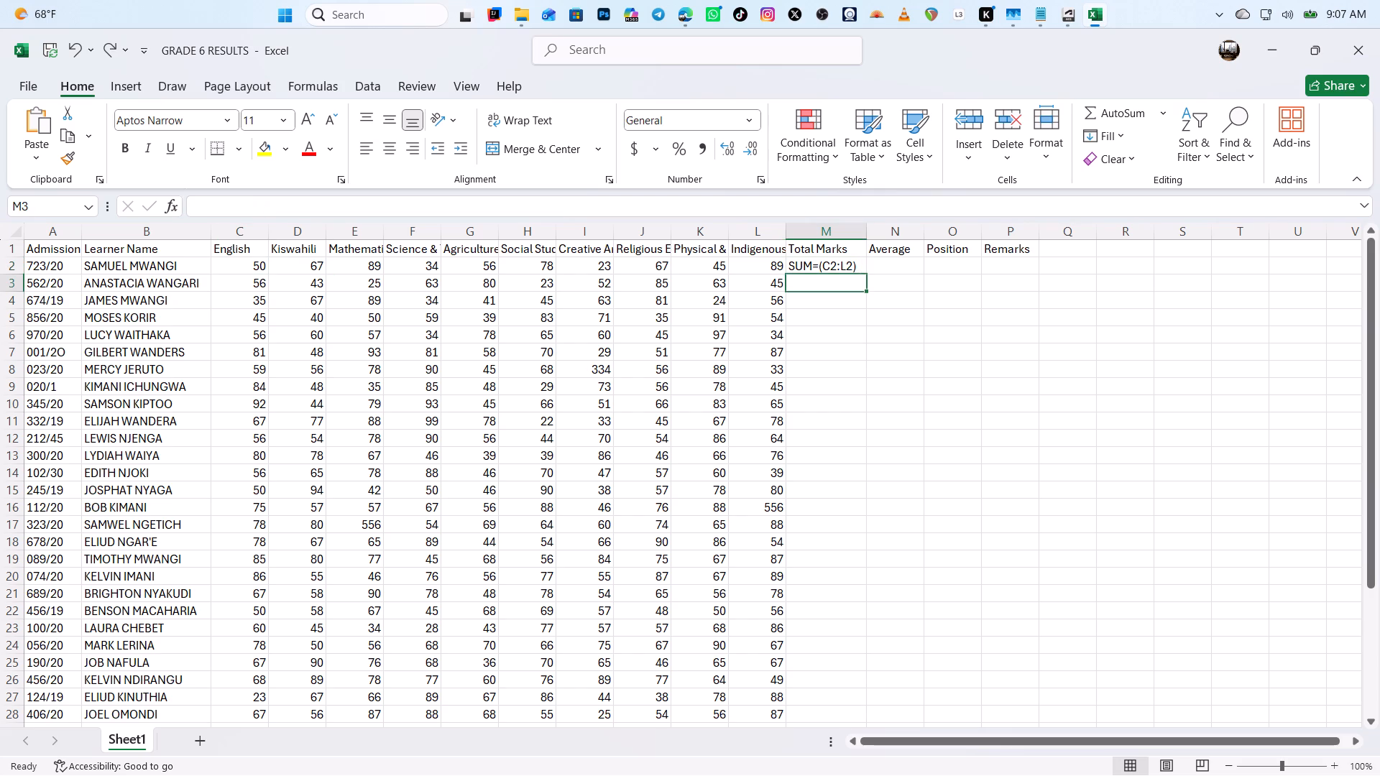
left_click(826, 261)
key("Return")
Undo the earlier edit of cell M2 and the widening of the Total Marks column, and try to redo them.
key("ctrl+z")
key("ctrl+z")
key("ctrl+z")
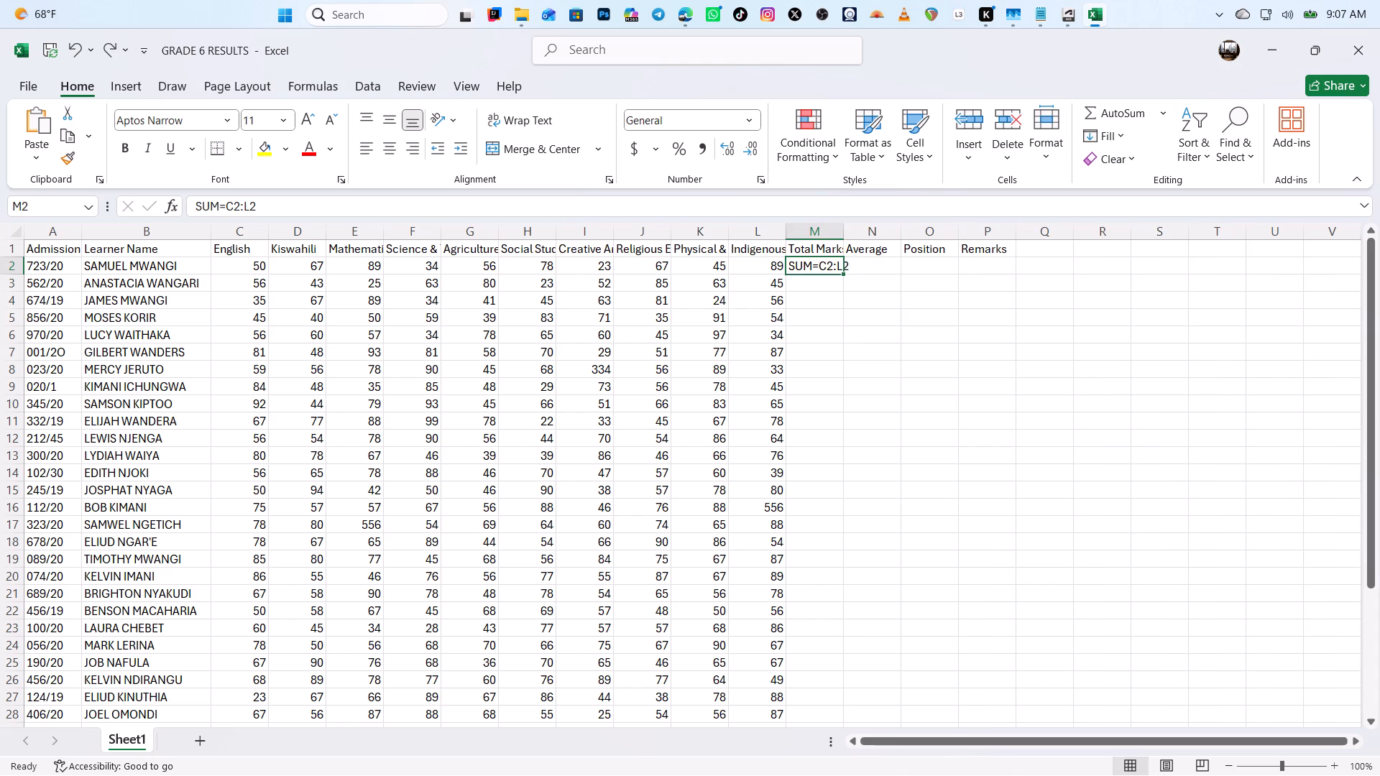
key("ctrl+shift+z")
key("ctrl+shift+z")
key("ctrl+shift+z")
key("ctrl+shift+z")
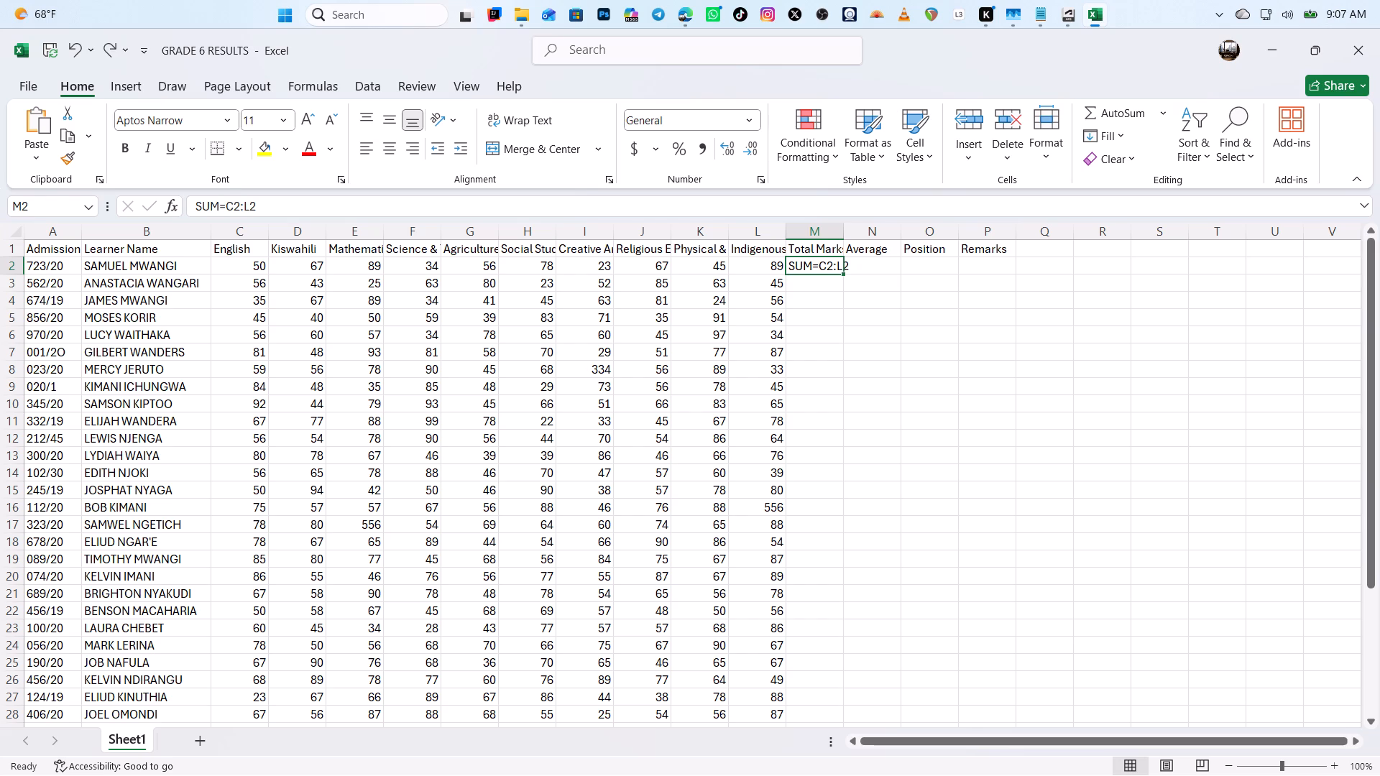
Widen column M so that the Total Marks header fits in full.
left_click(862, 253)
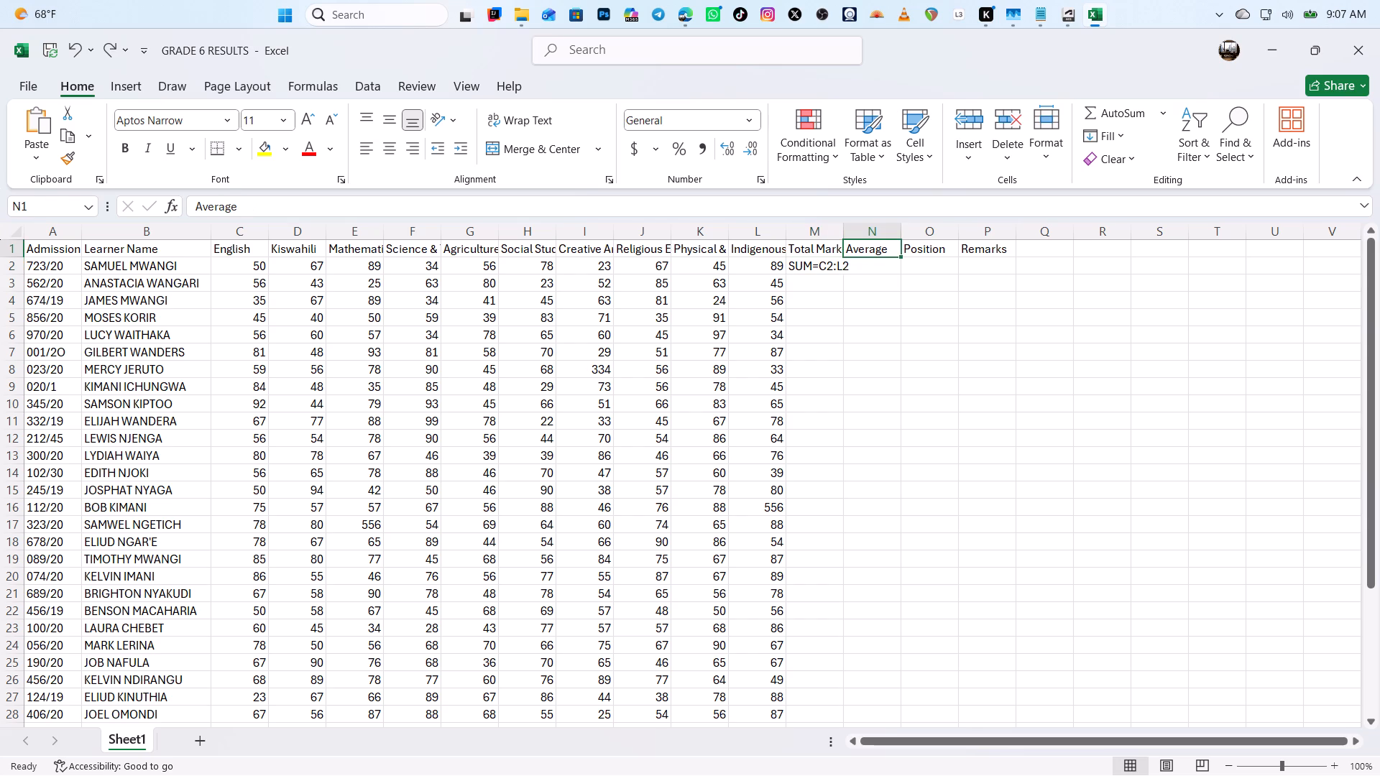
left_click_drag(844, 239, 865, 241)
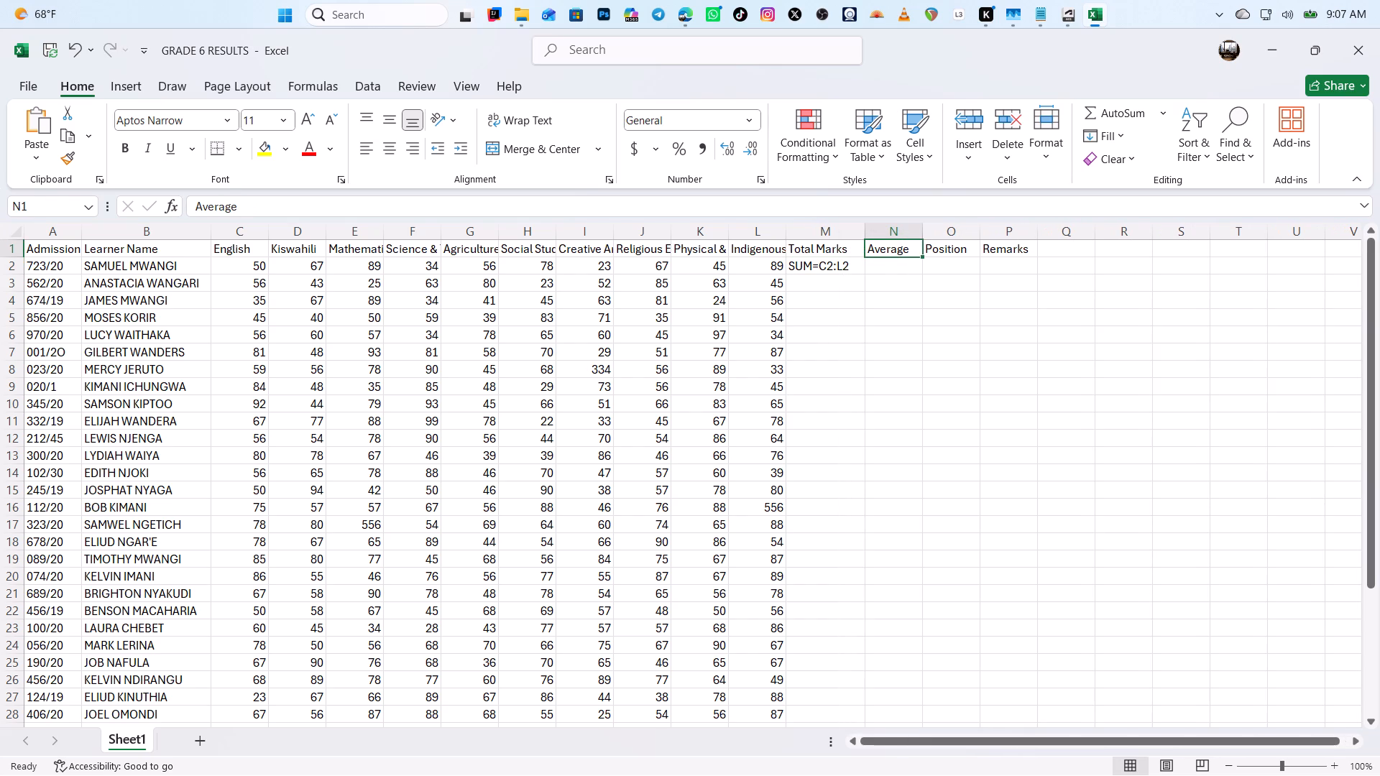
Replace the text in cell M2 with the copied formula =SUM(C2:L2).
left_click(843, 264)
key("BackSpace")
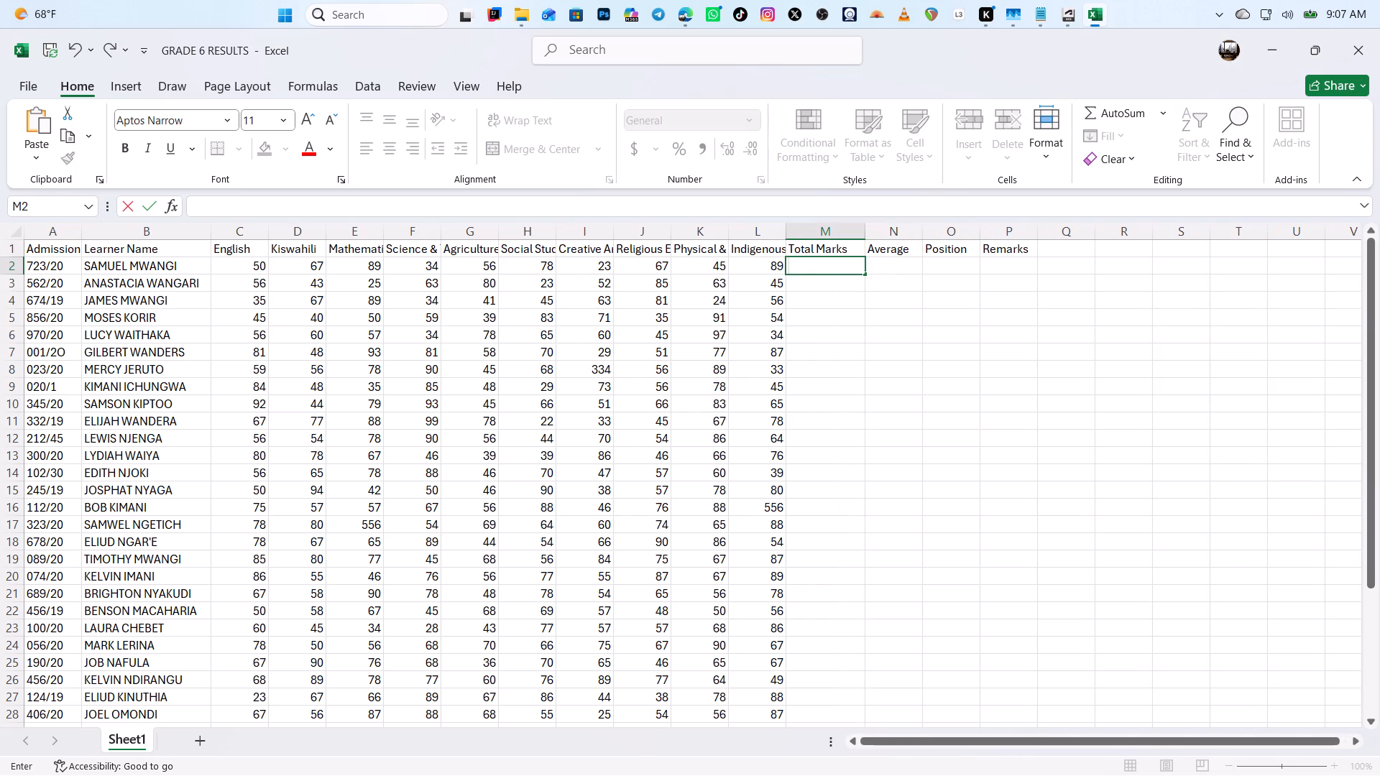
key("ctrl+v")
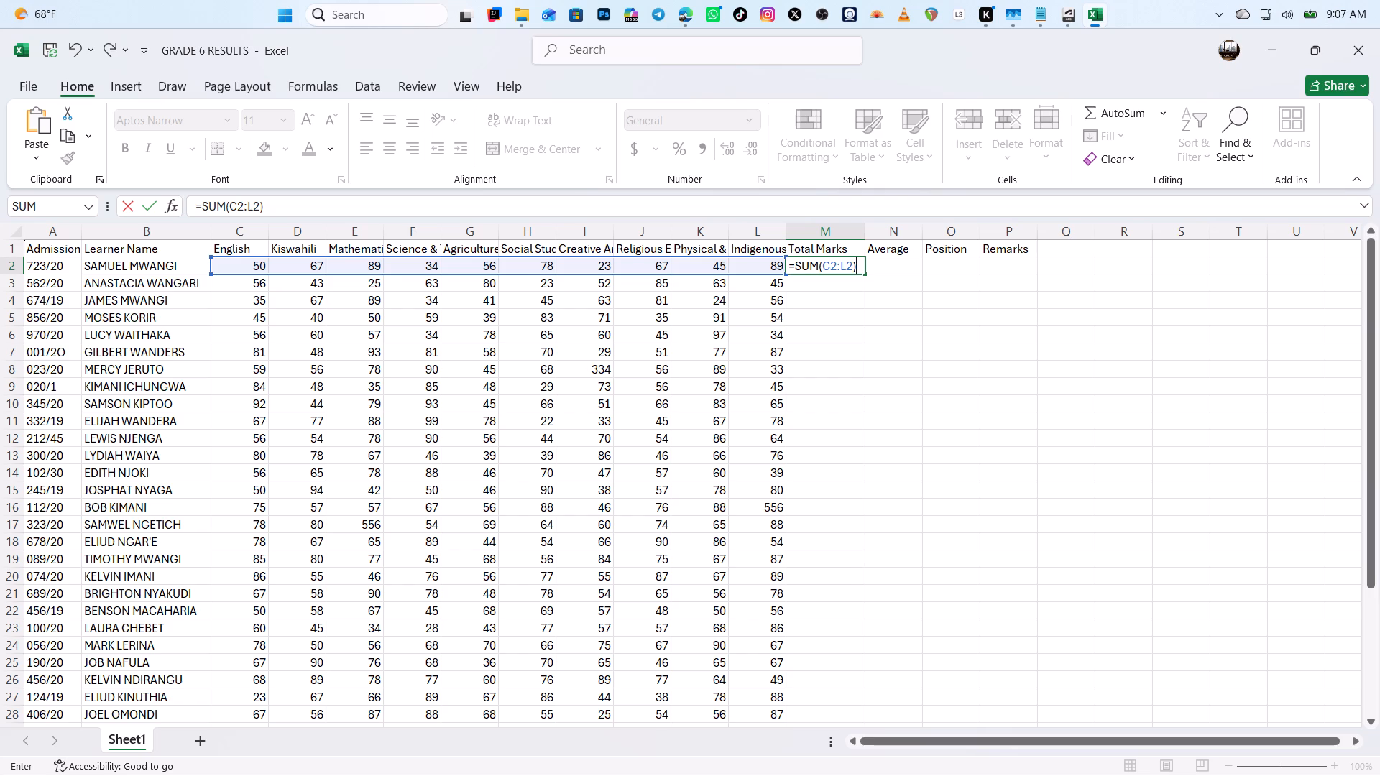
key("Return")
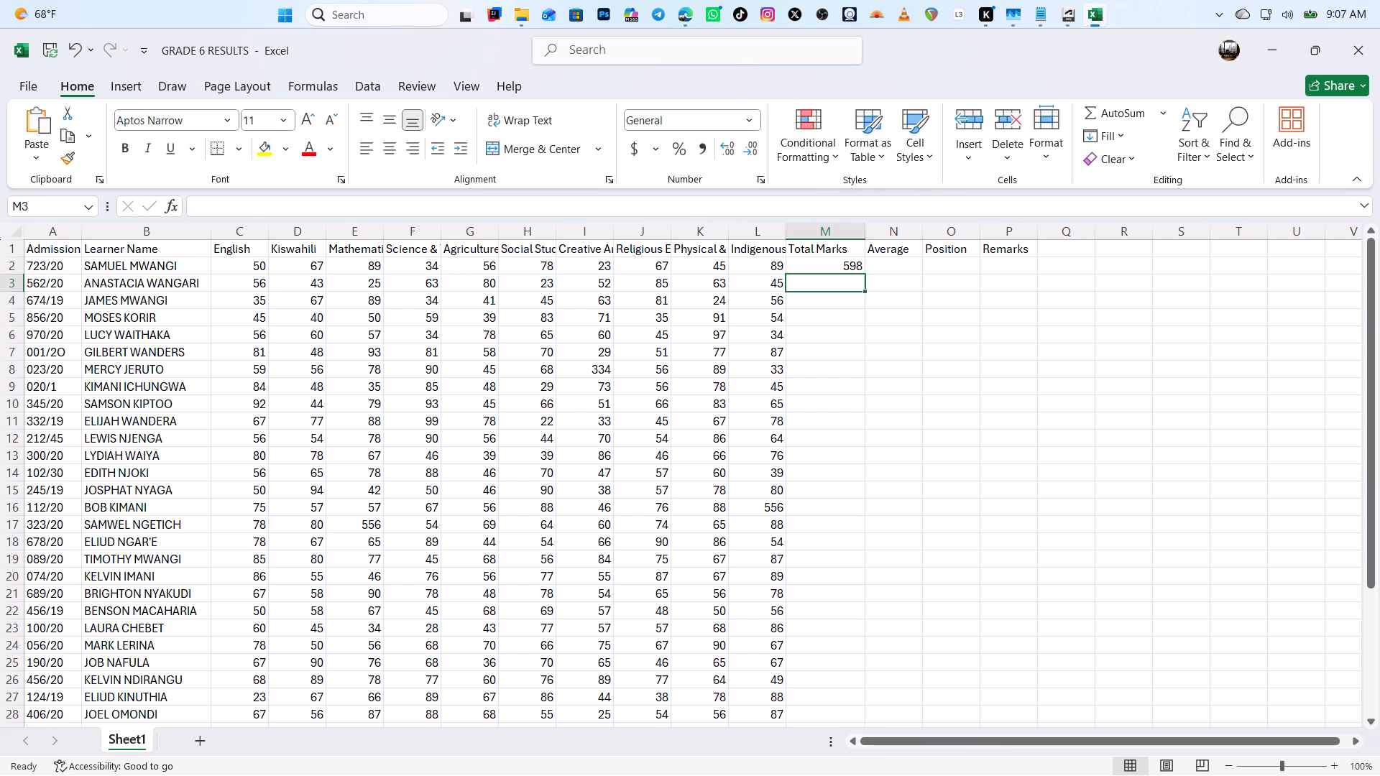
Enter SUM=(C3:L3) in cell M3 of the Total Marks column.
type("SUM")
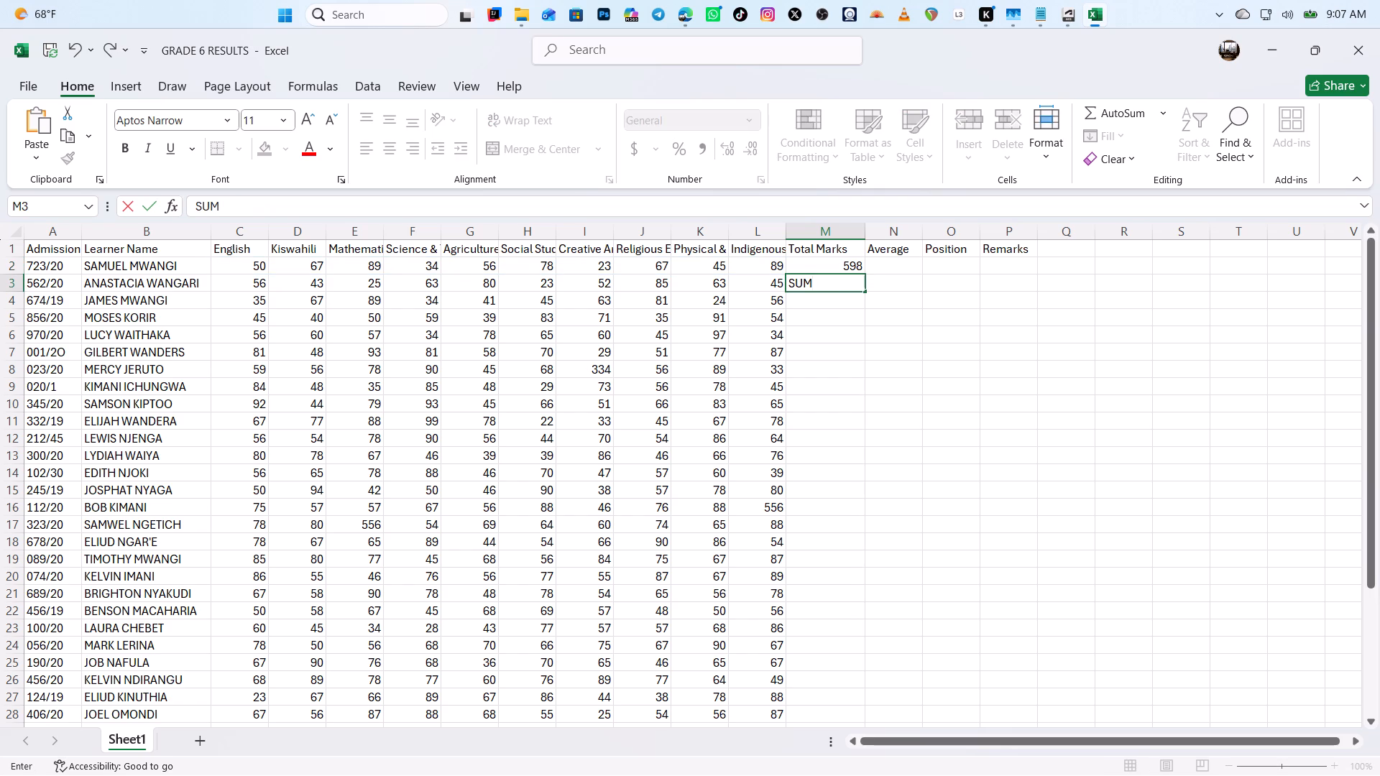
key("equal")
key("shift+parenleft")
type("C3")
key("shift+colon")
type("L3")
key("shift+parenright")
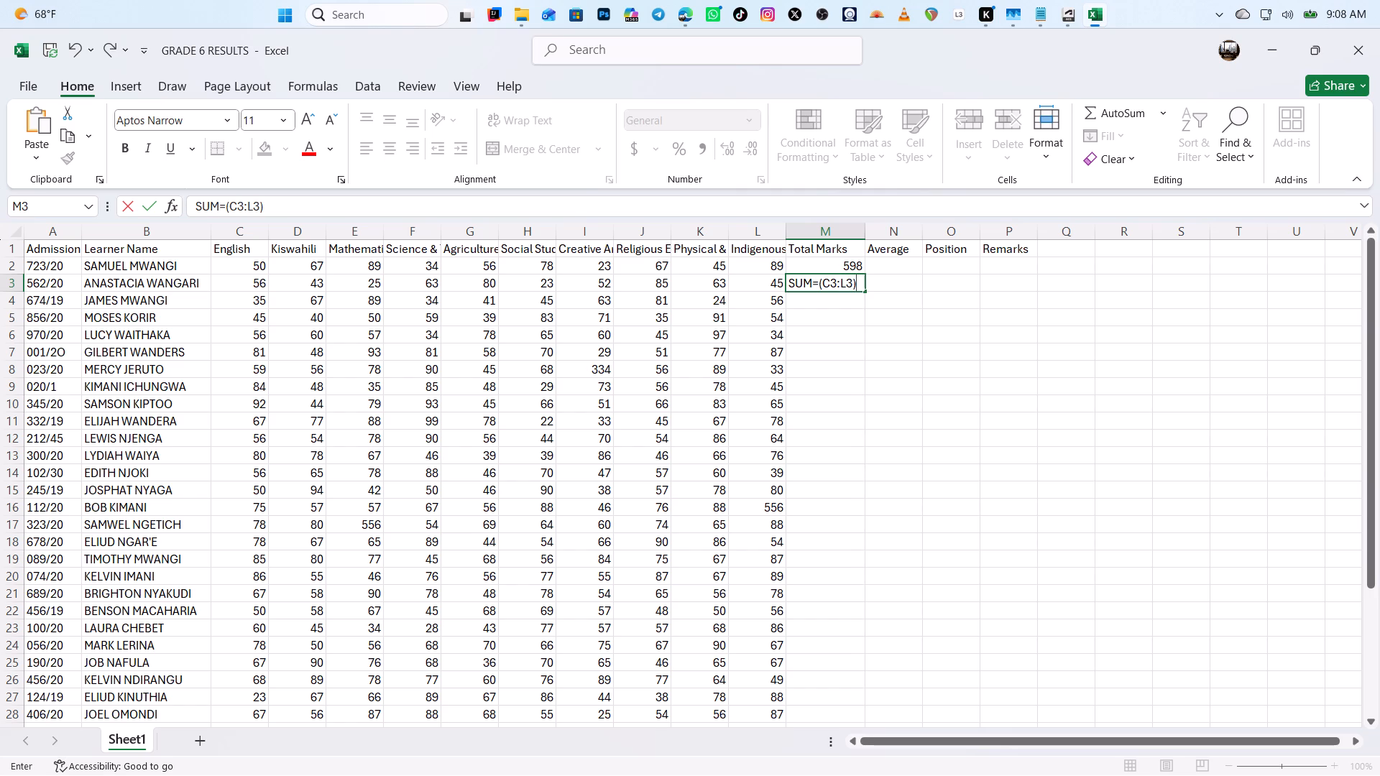
left_click(831, 308)
left_click(823, 287)
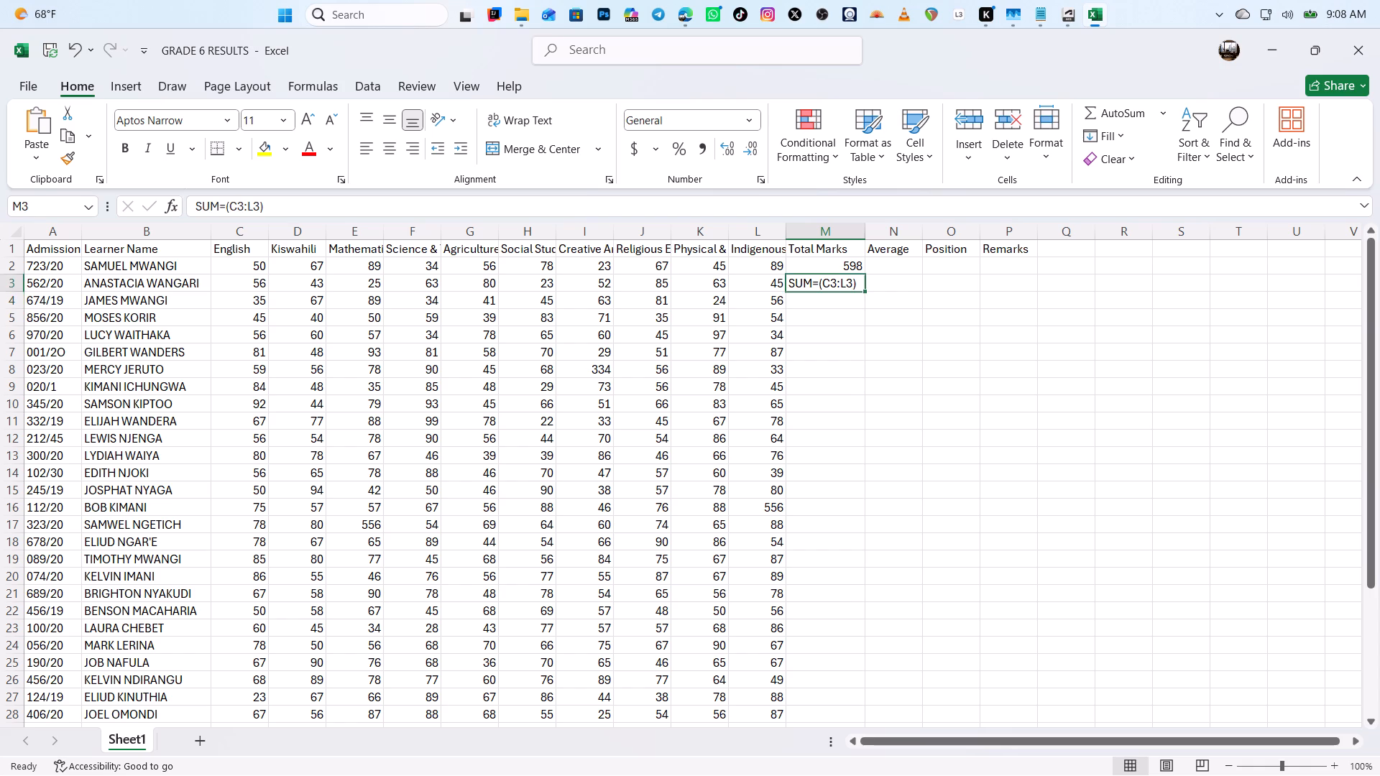
key("Return")
left_click(828, 287)
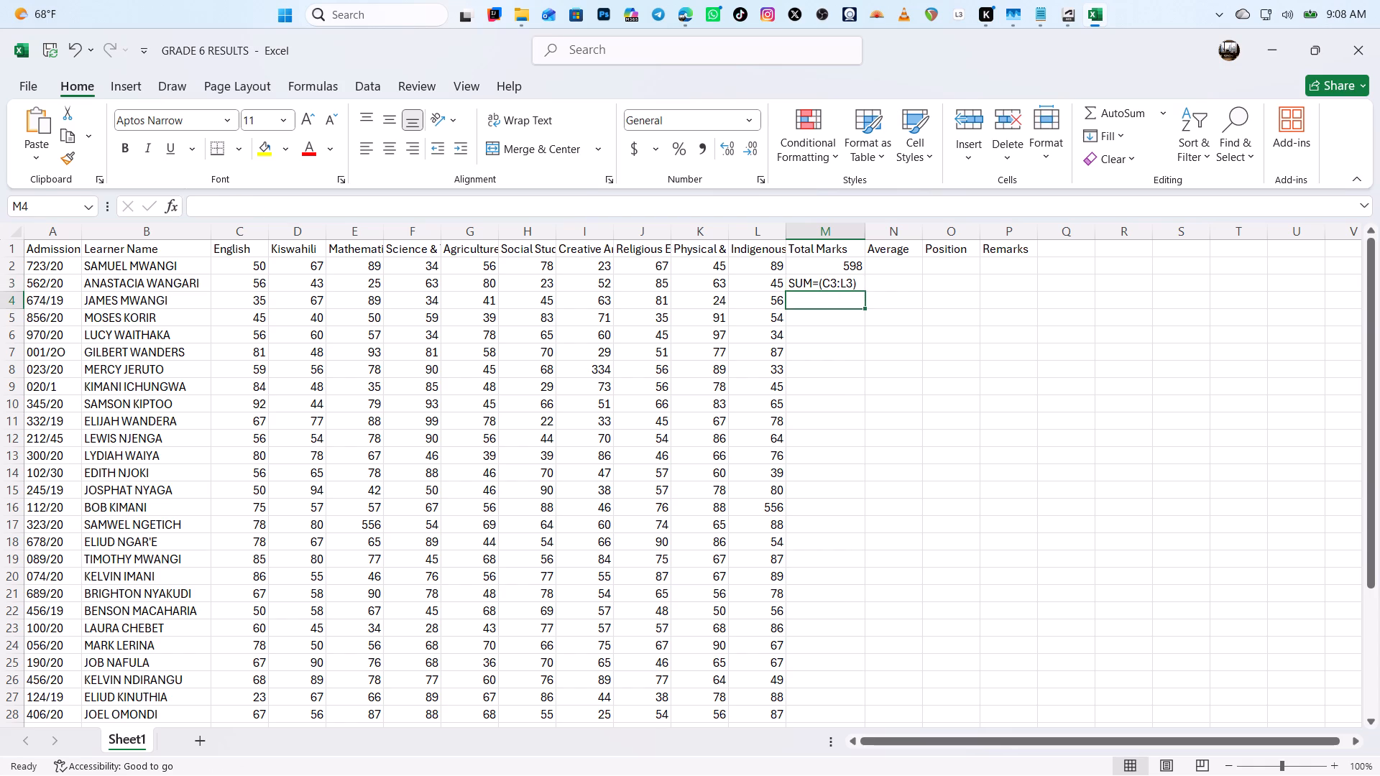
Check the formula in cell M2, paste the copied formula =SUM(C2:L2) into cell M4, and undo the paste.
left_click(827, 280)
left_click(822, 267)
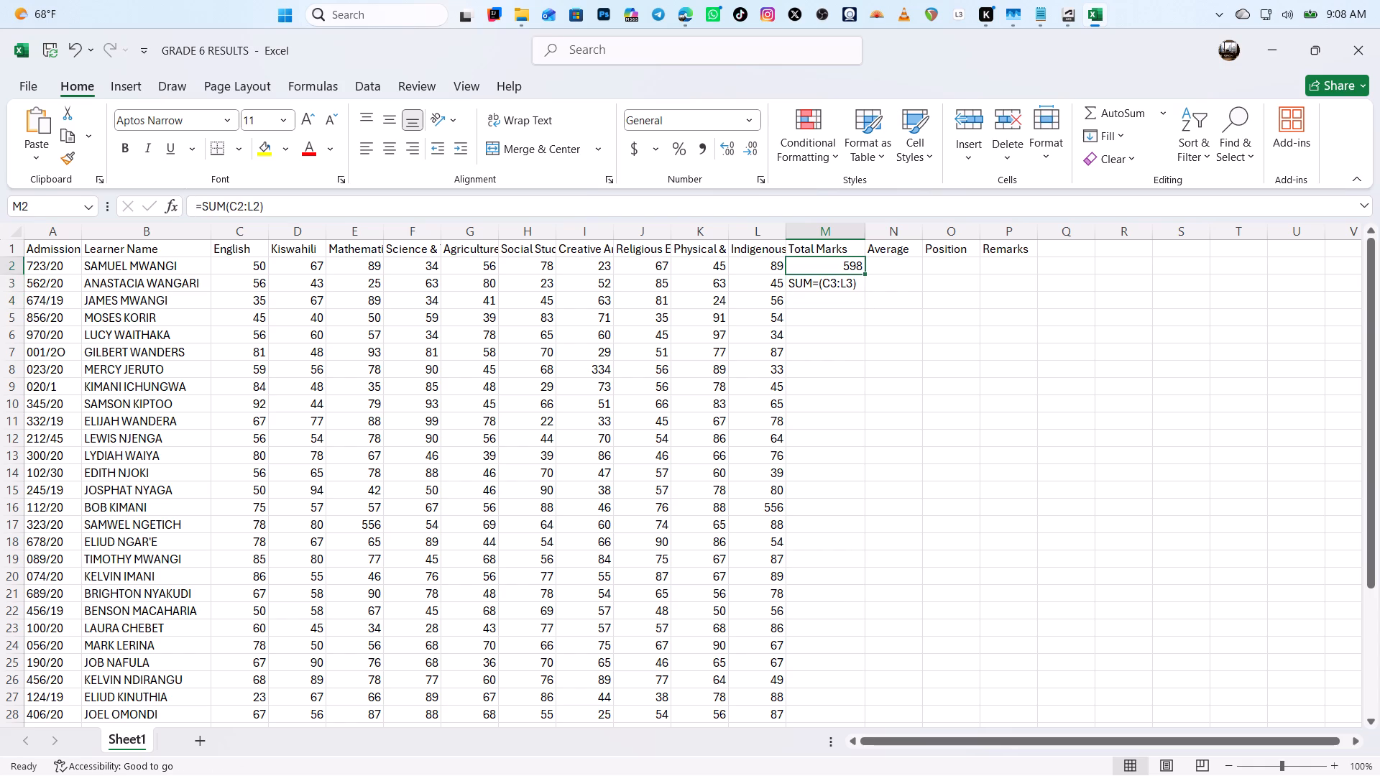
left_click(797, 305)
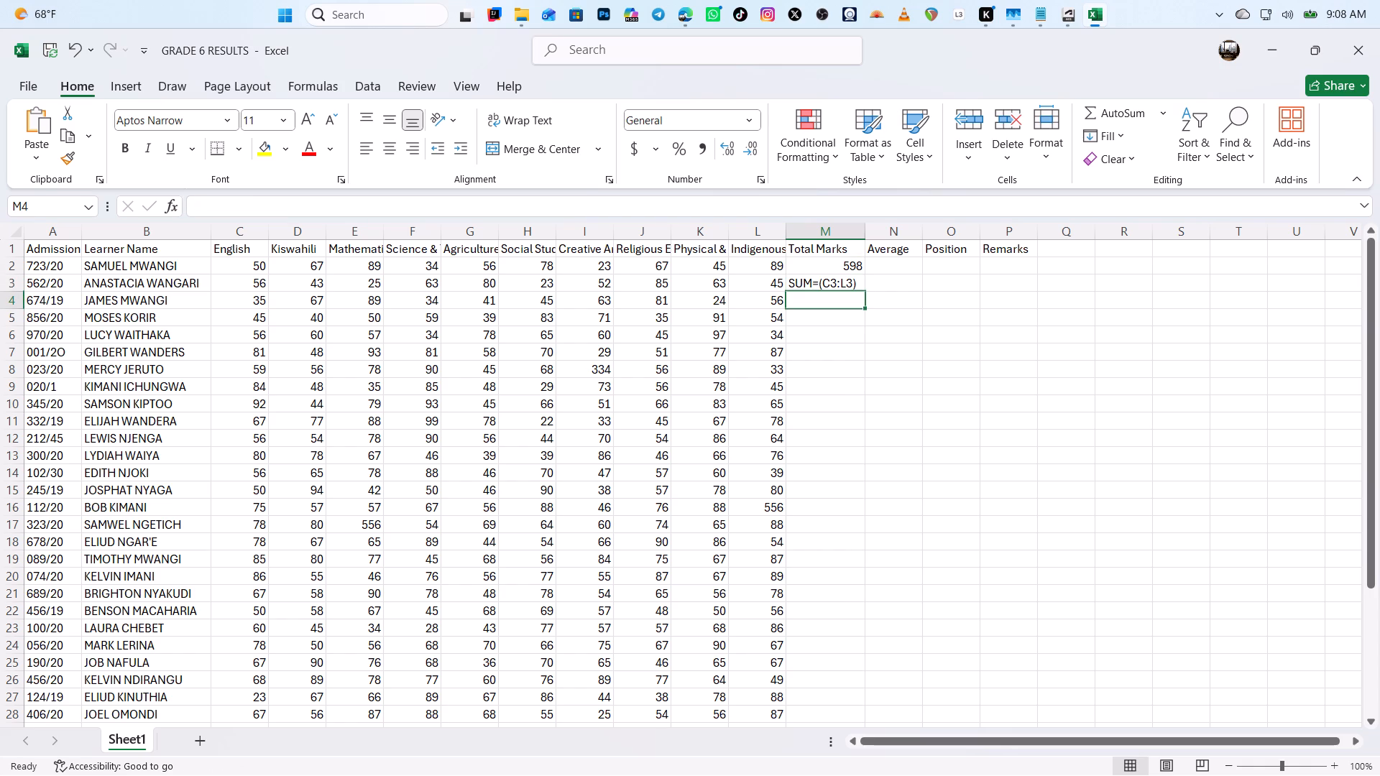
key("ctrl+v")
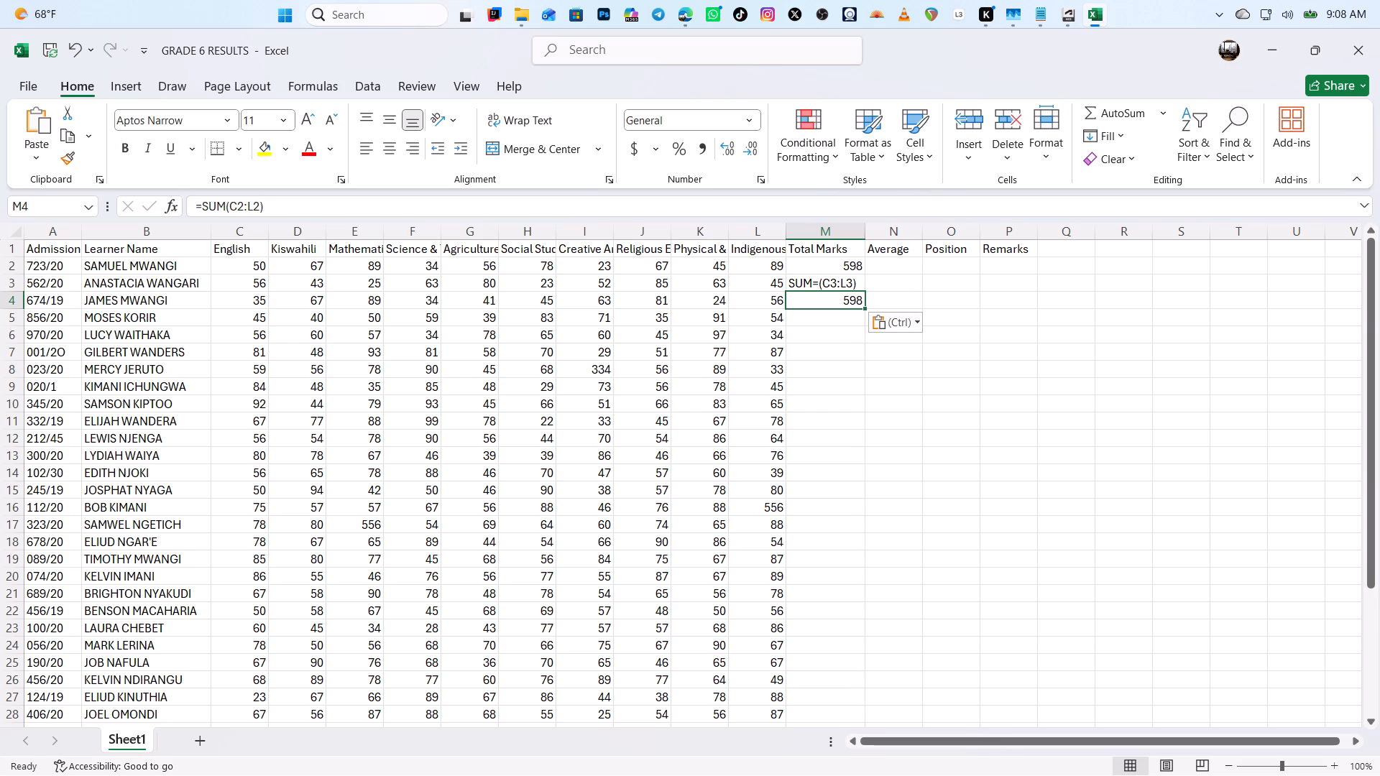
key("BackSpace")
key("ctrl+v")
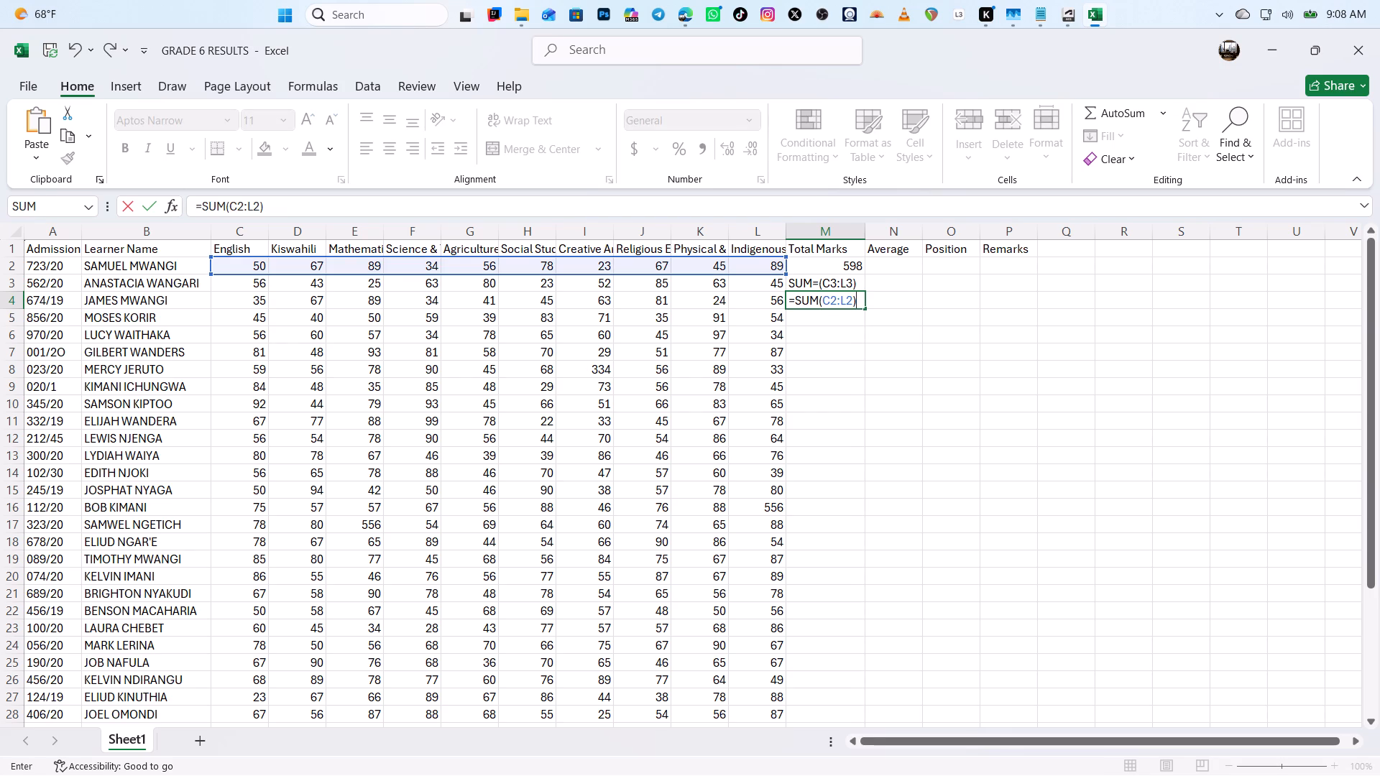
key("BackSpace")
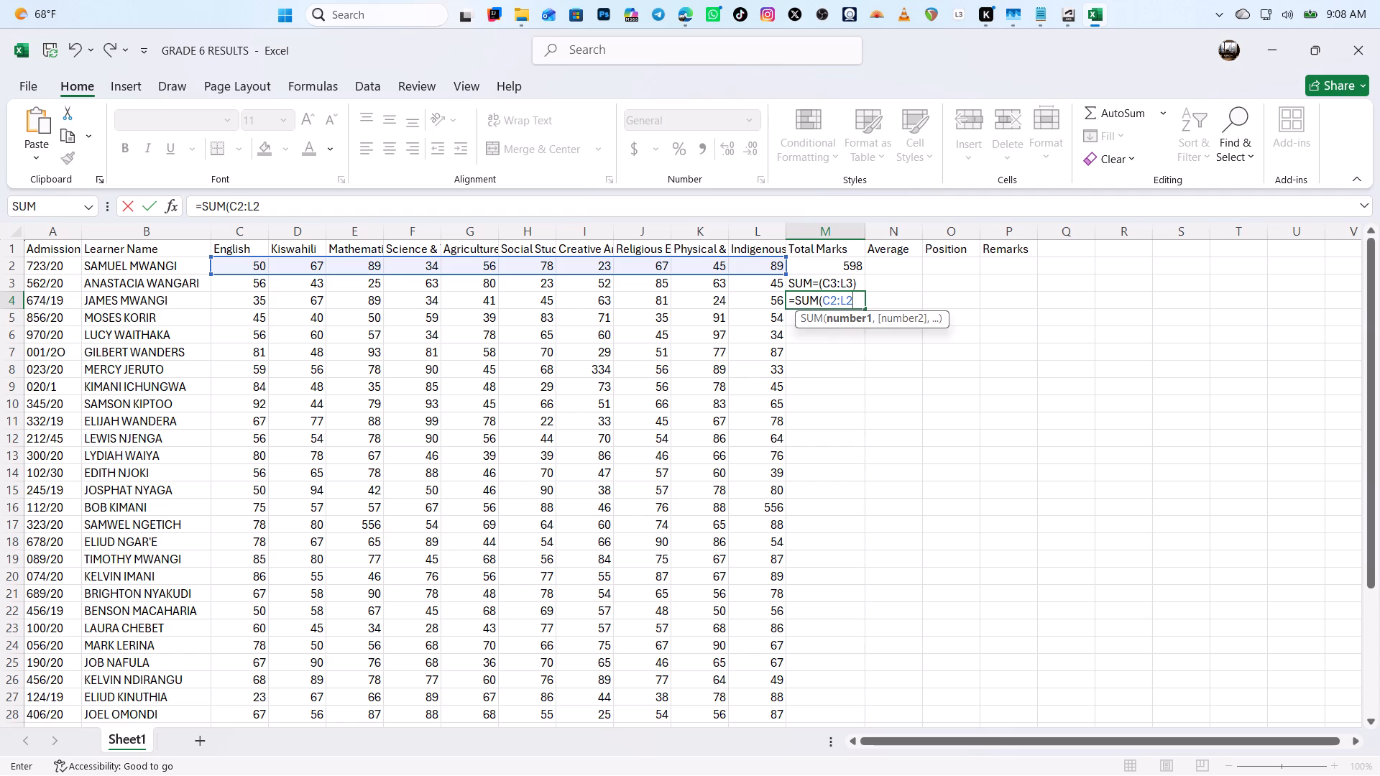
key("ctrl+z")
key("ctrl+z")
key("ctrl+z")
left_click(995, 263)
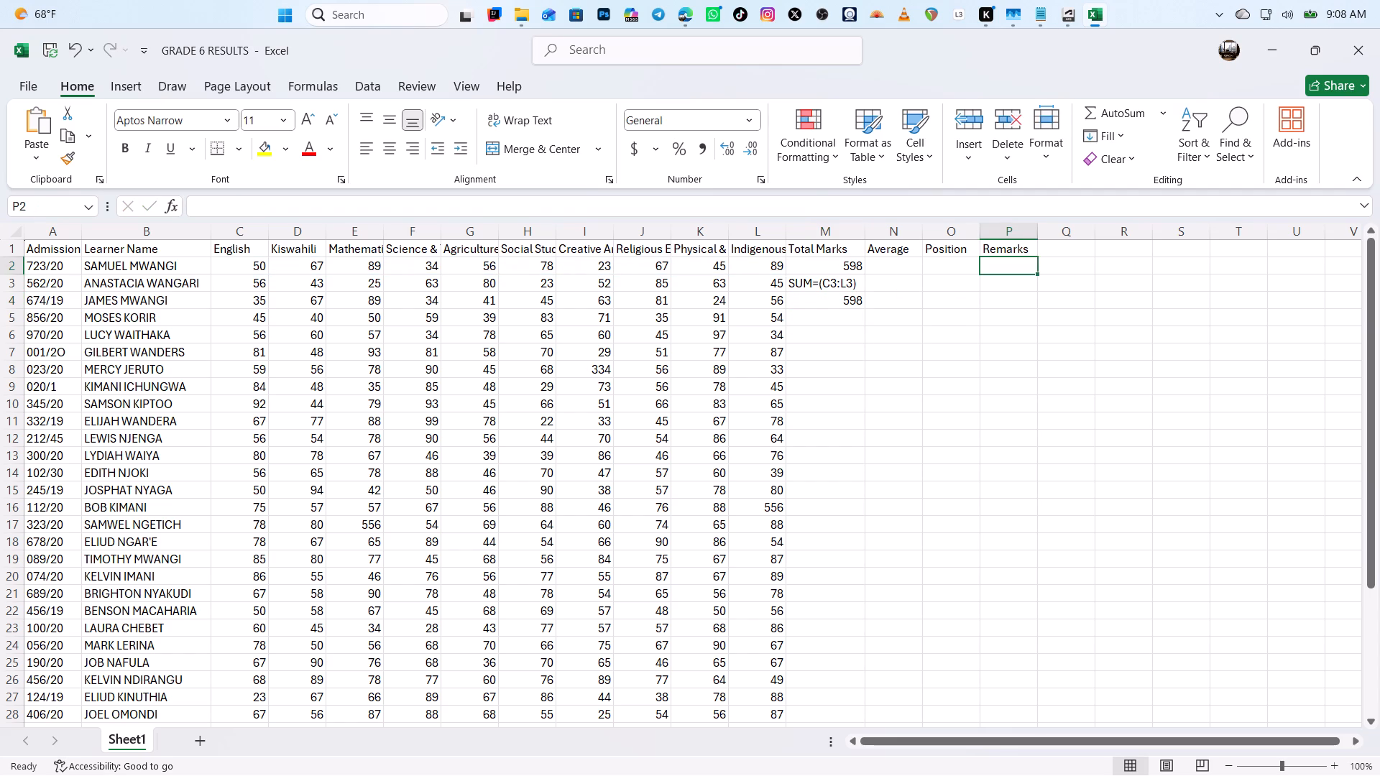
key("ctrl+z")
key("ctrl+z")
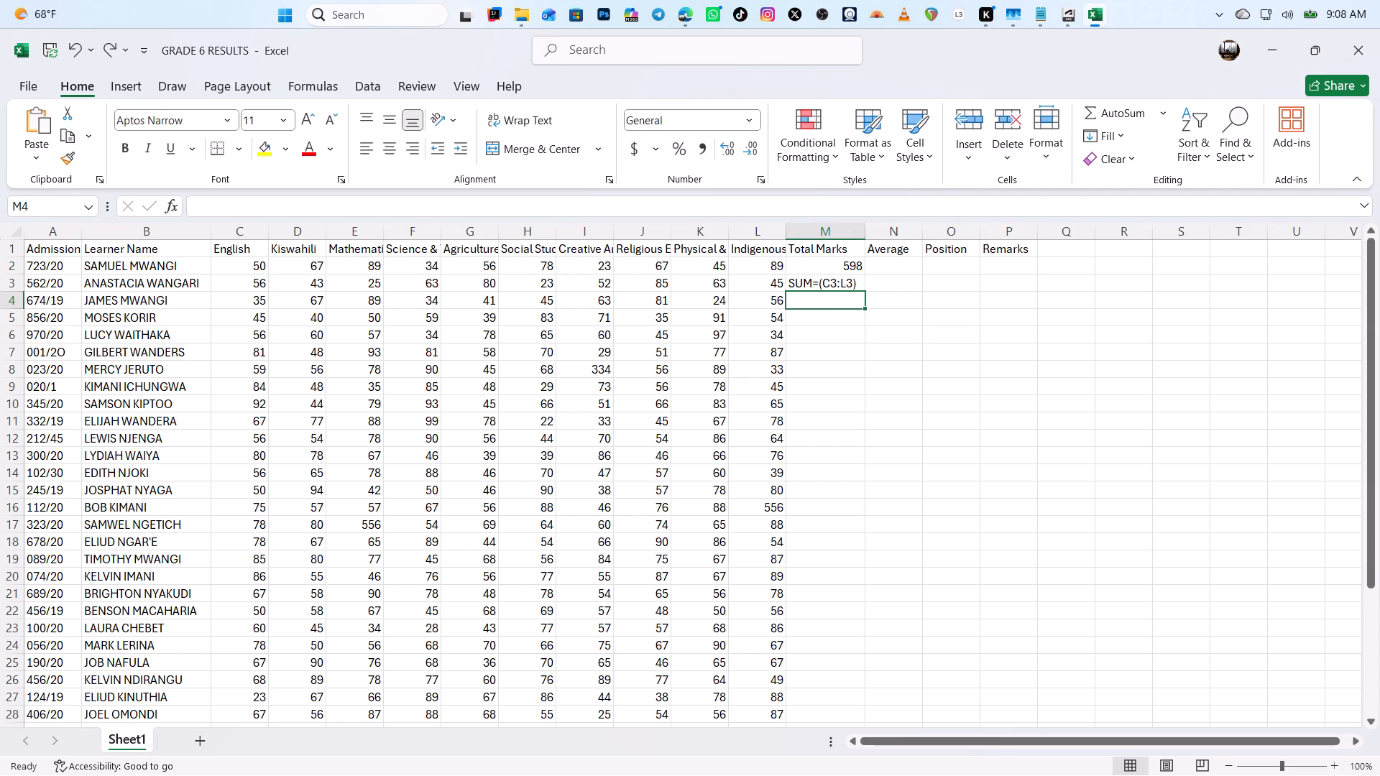
Correct the entry in cell M3 so that it reads =SUM(C3:L3).
left_click(804, 287)
left_click(807, 285)
left_click(811, 287)
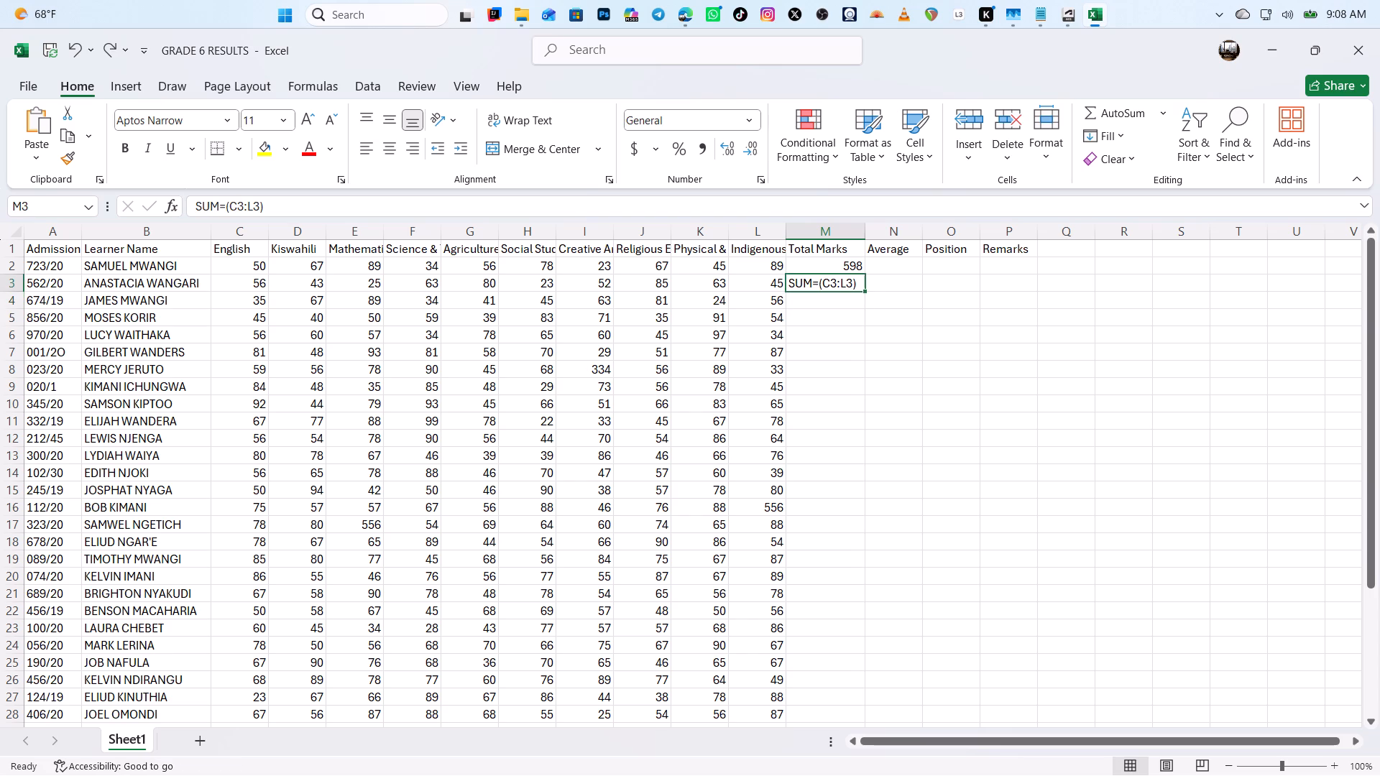
double_click(818, 285)
key("BackSpace")
key("BackSpace")
key("BackSpace")
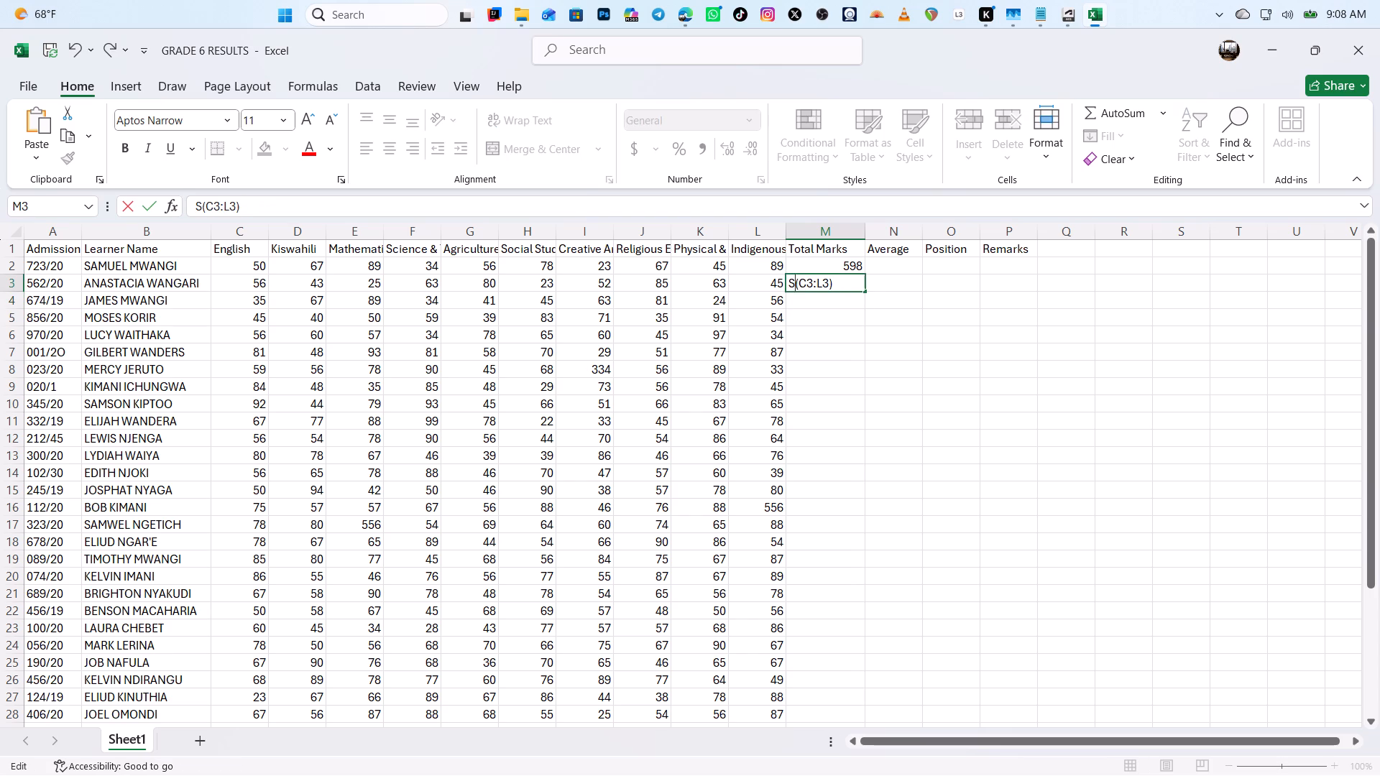
key("BackSpace")
type("=S")
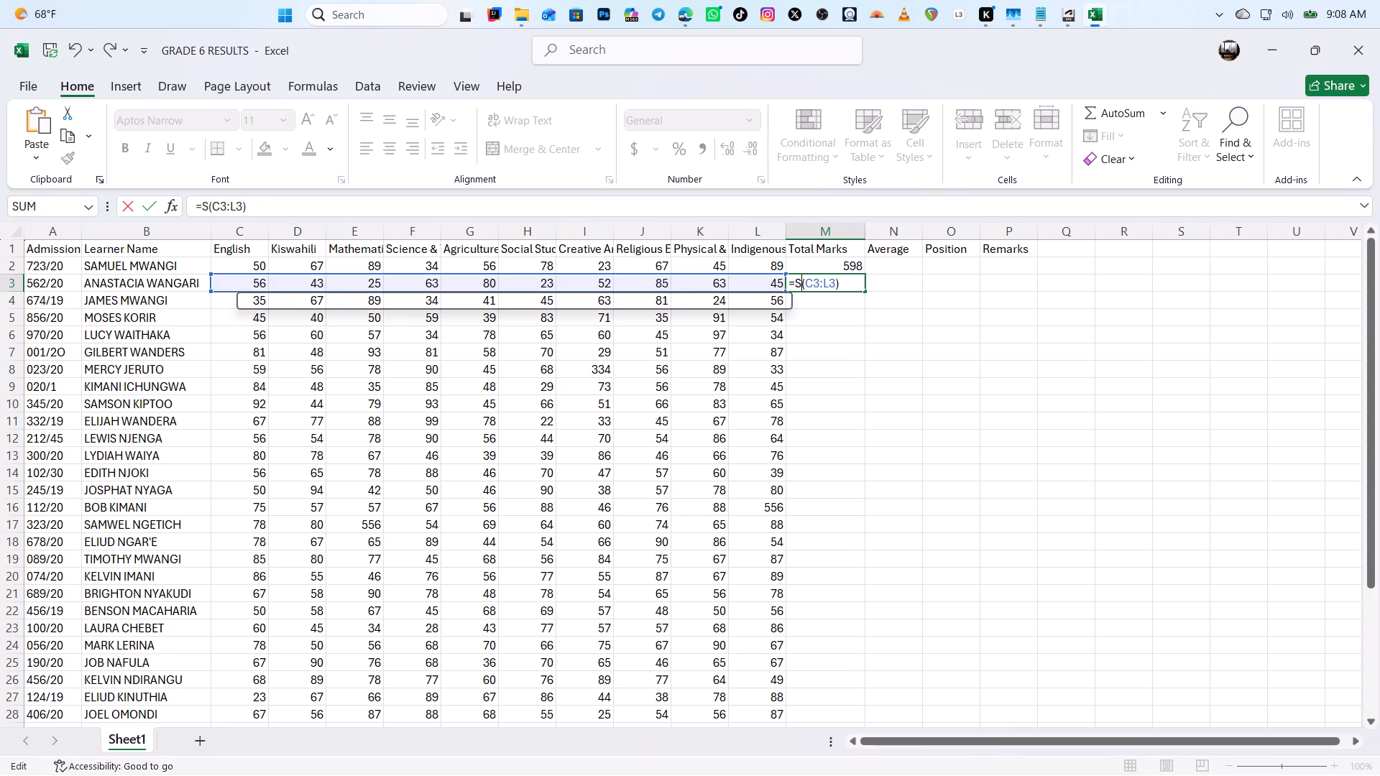
type("UM")
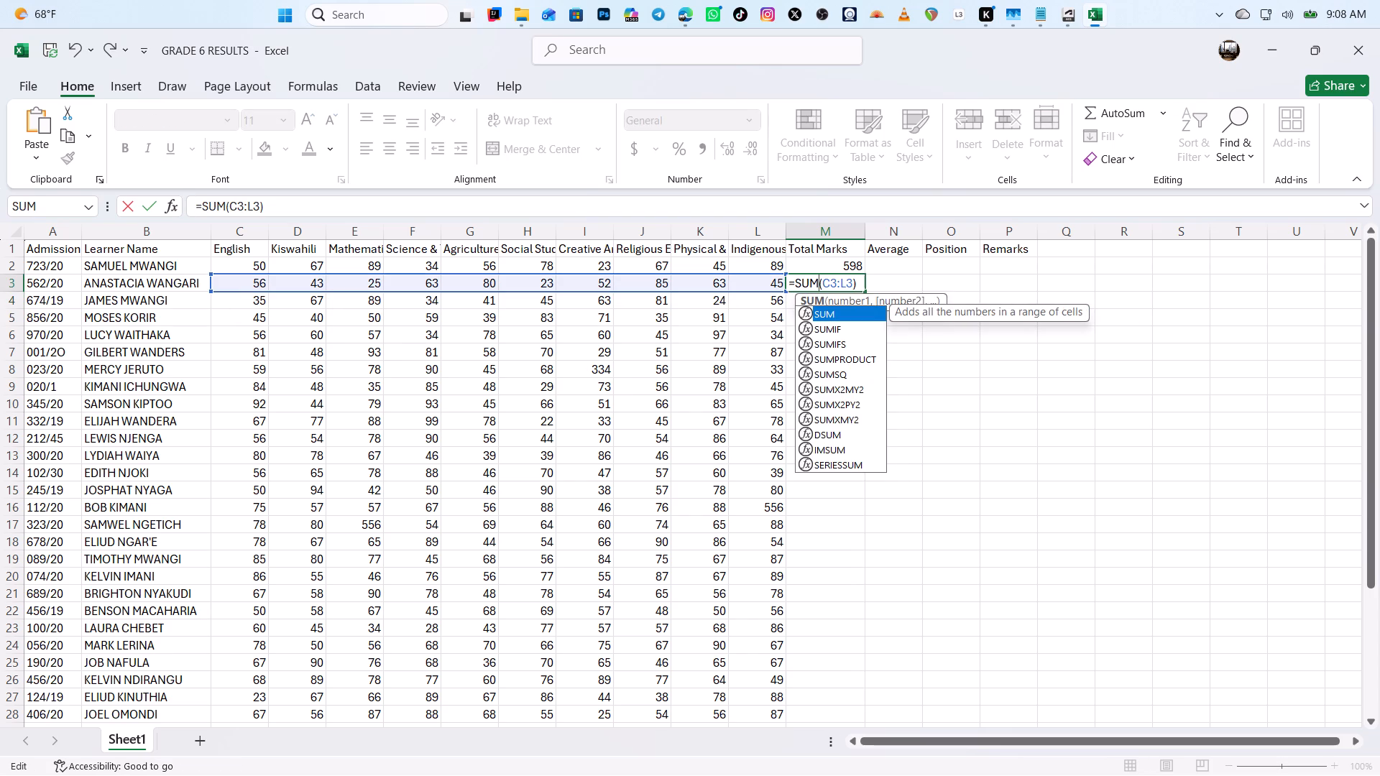
key("Return")
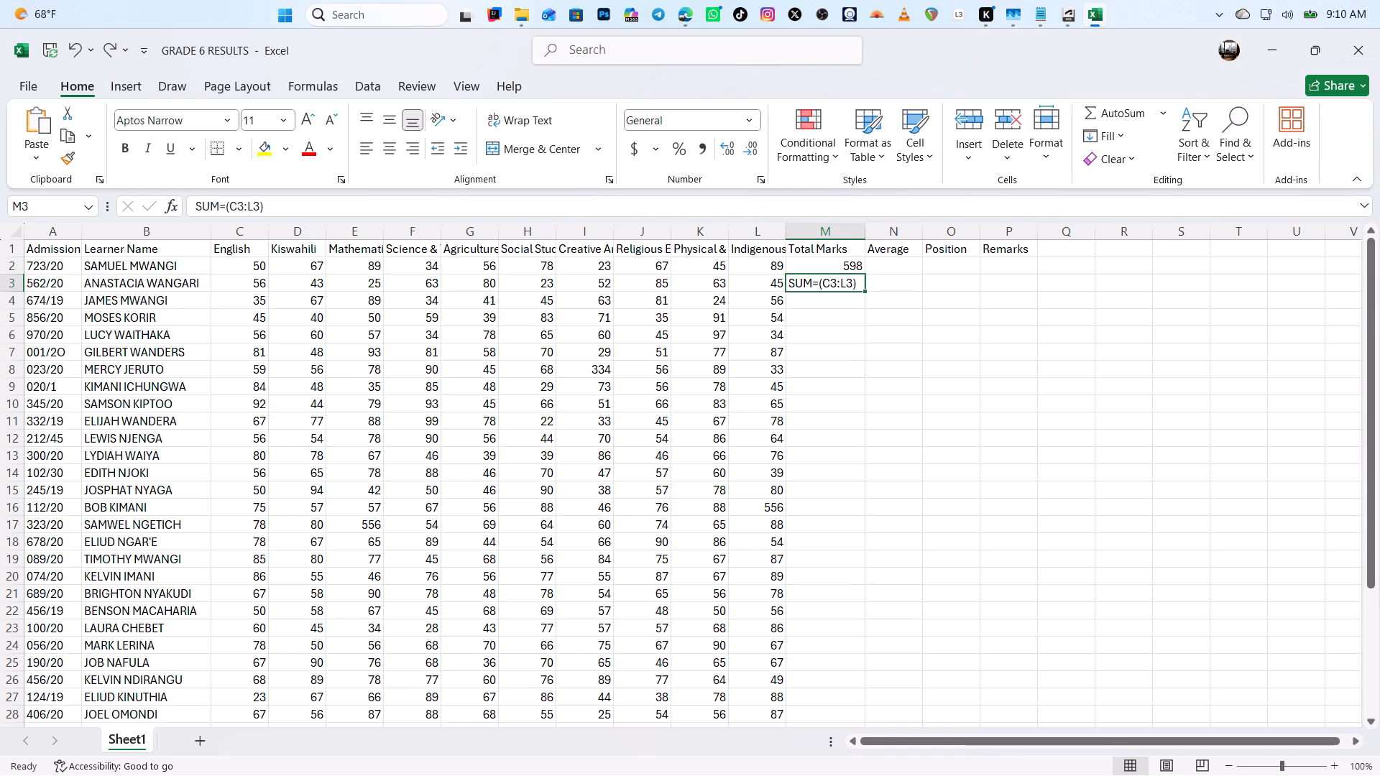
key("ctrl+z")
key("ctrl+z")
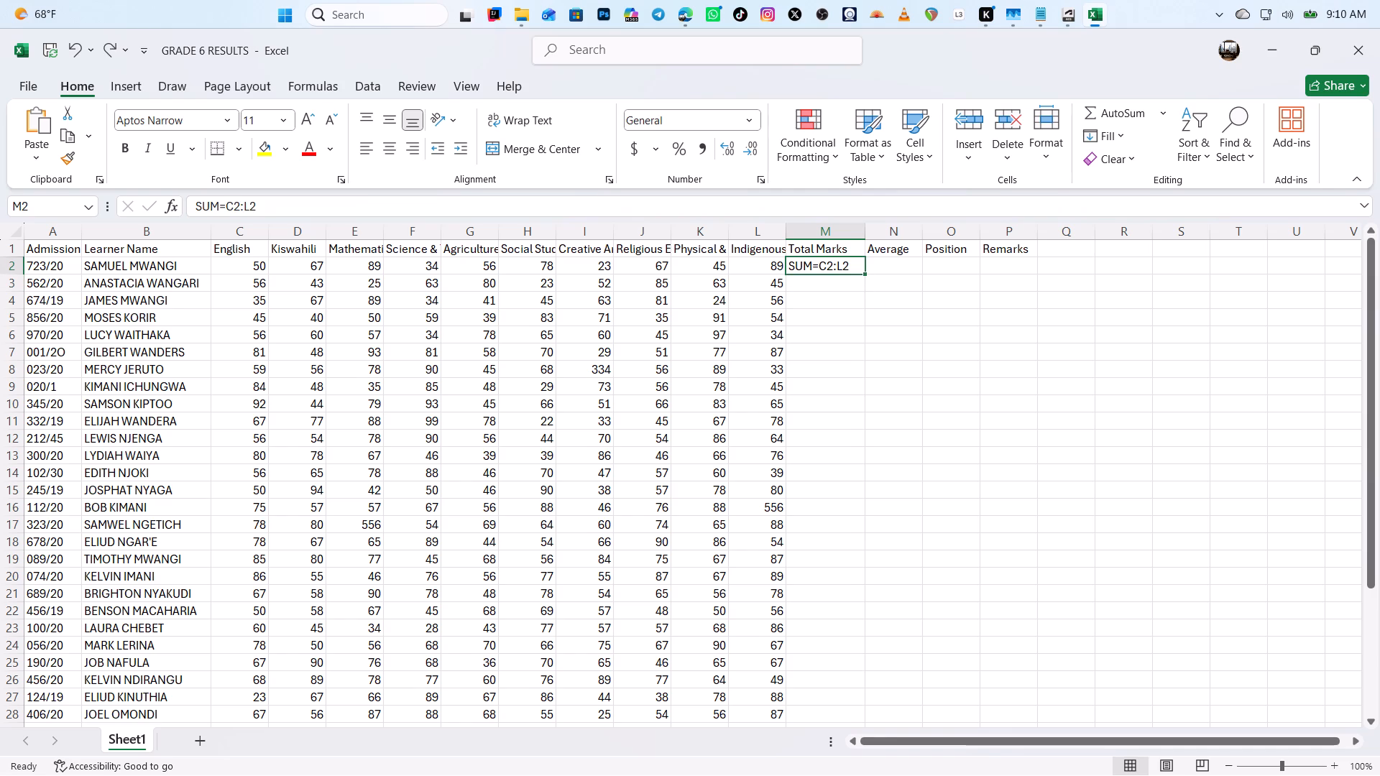
Correct the entry in cell M2 of the Total Marks column so that it reads =SUM(C2:L2).
left_click(816, 263)
double_click(816, 267)
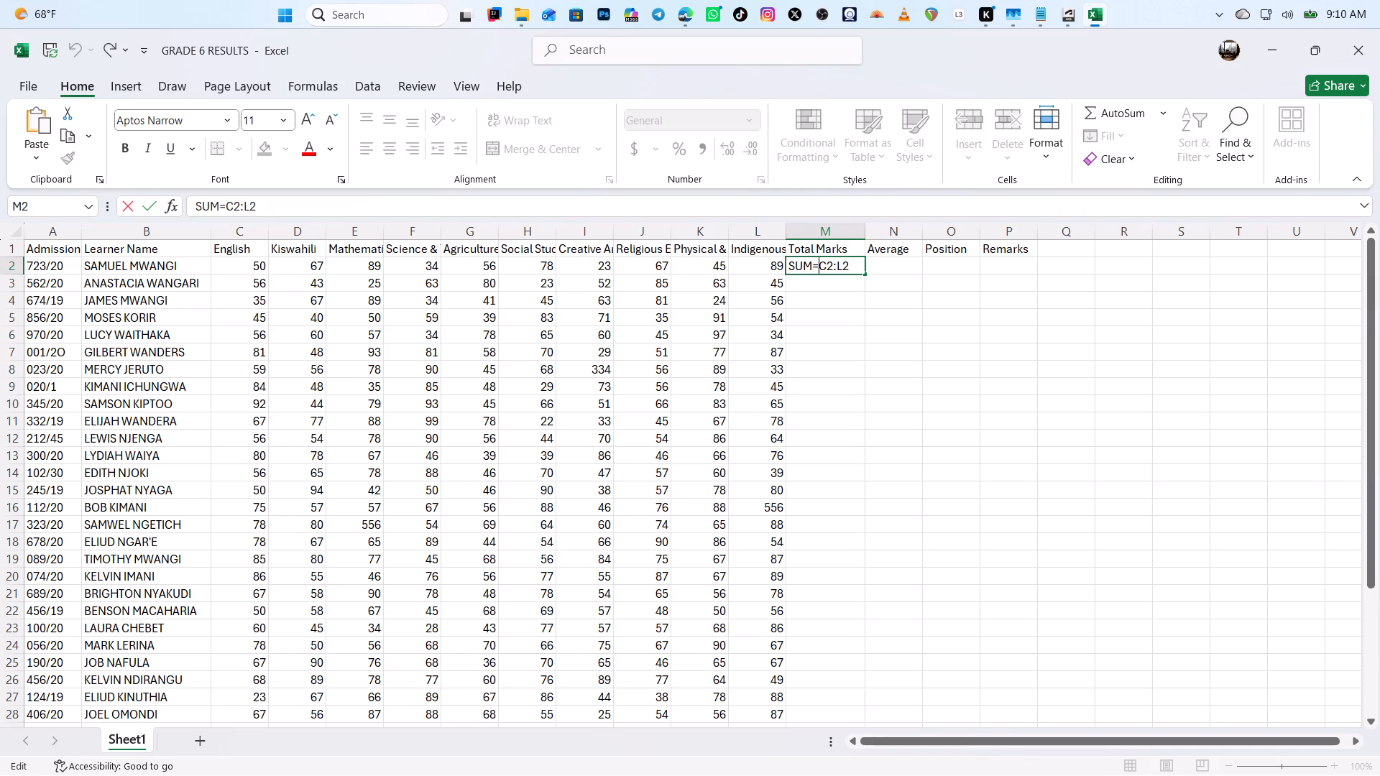
key("BackSpace")
key("BackSpace")
key("BackSpace")
key("BackSpace")
key("equal")
type("SUM")
key("shift+parenleft")
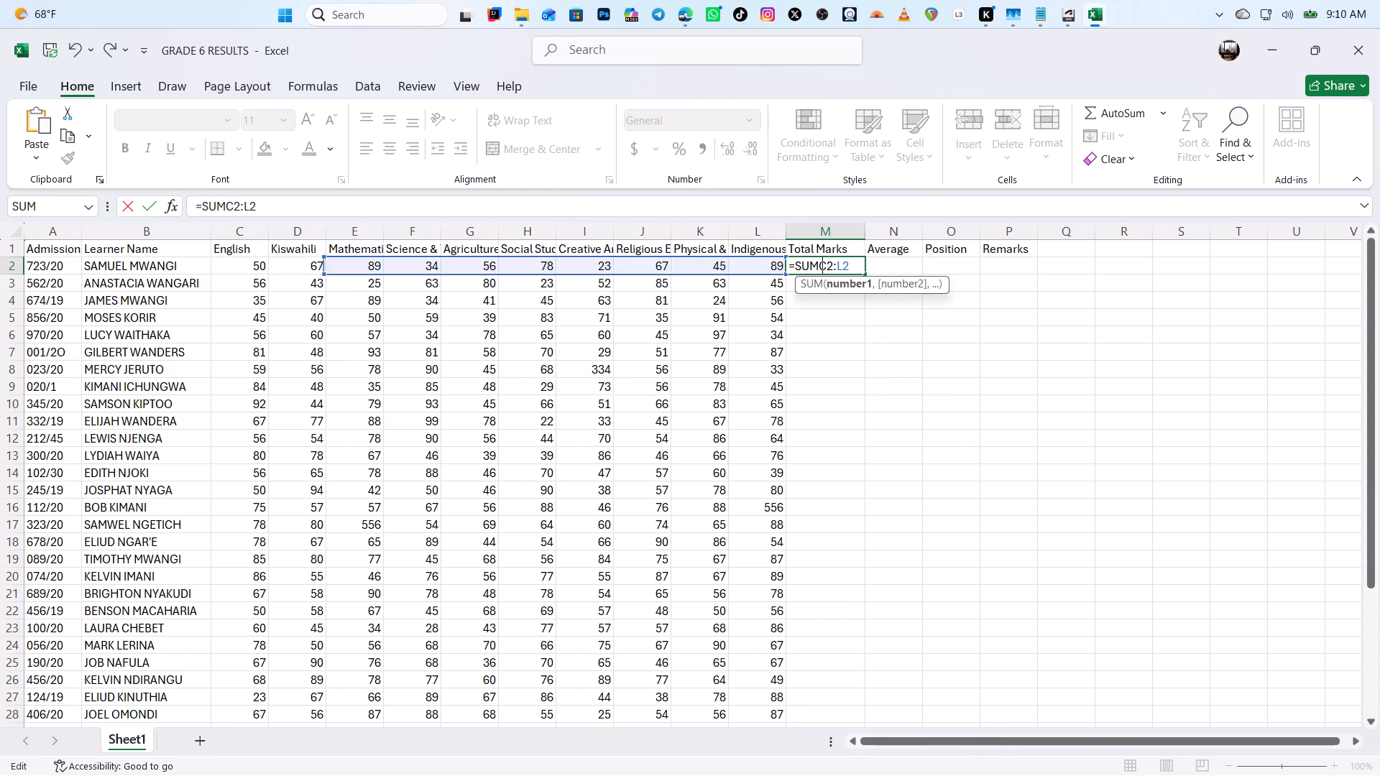
key("Right")
key("Right")
key("Right")
key("Right")
key("Right")
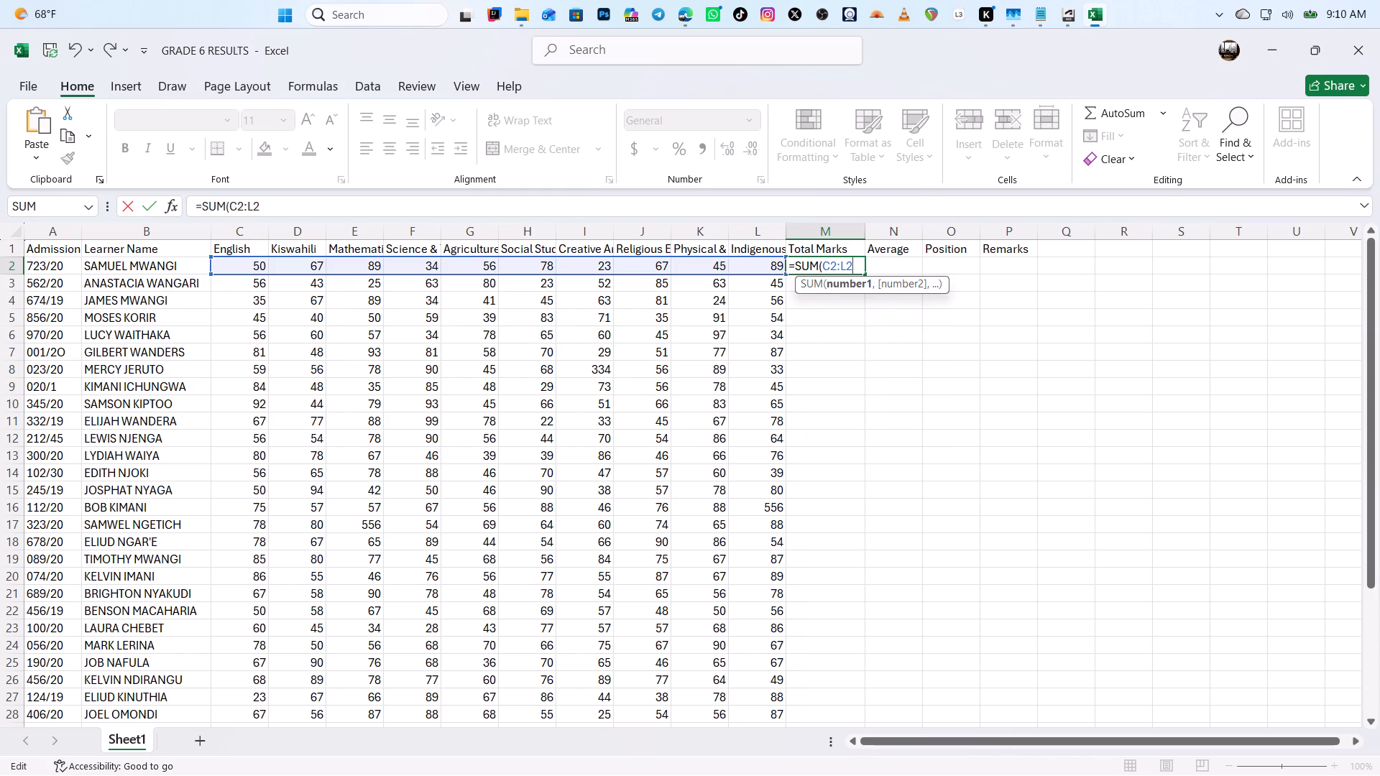
key("shift+parenright")
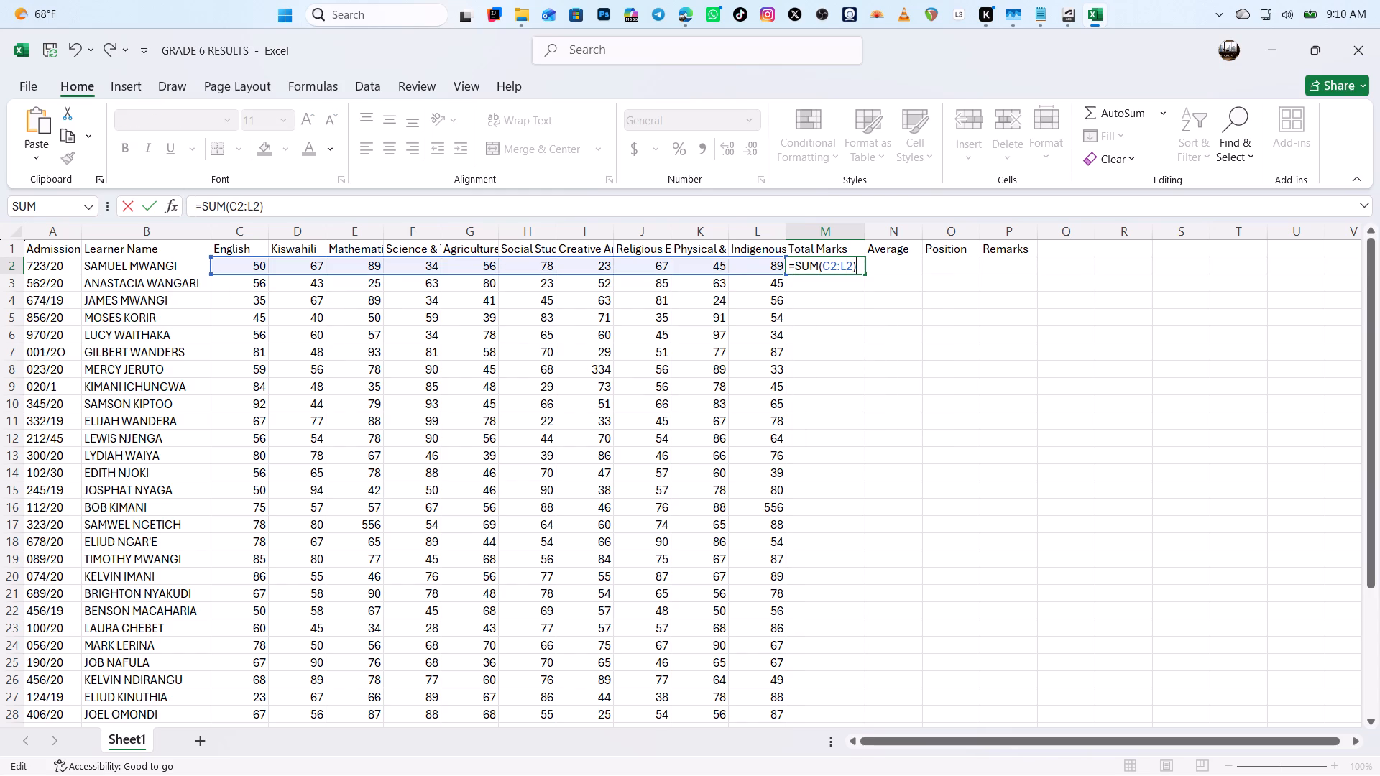
Fill the formula in cell M2 down the Total Marks column through cell M37.
left_click_drag(864, 272, 860, 285)
left_click_drag(860, 285, 859, 292)
left_click_drag(865, 274, 855, 320)
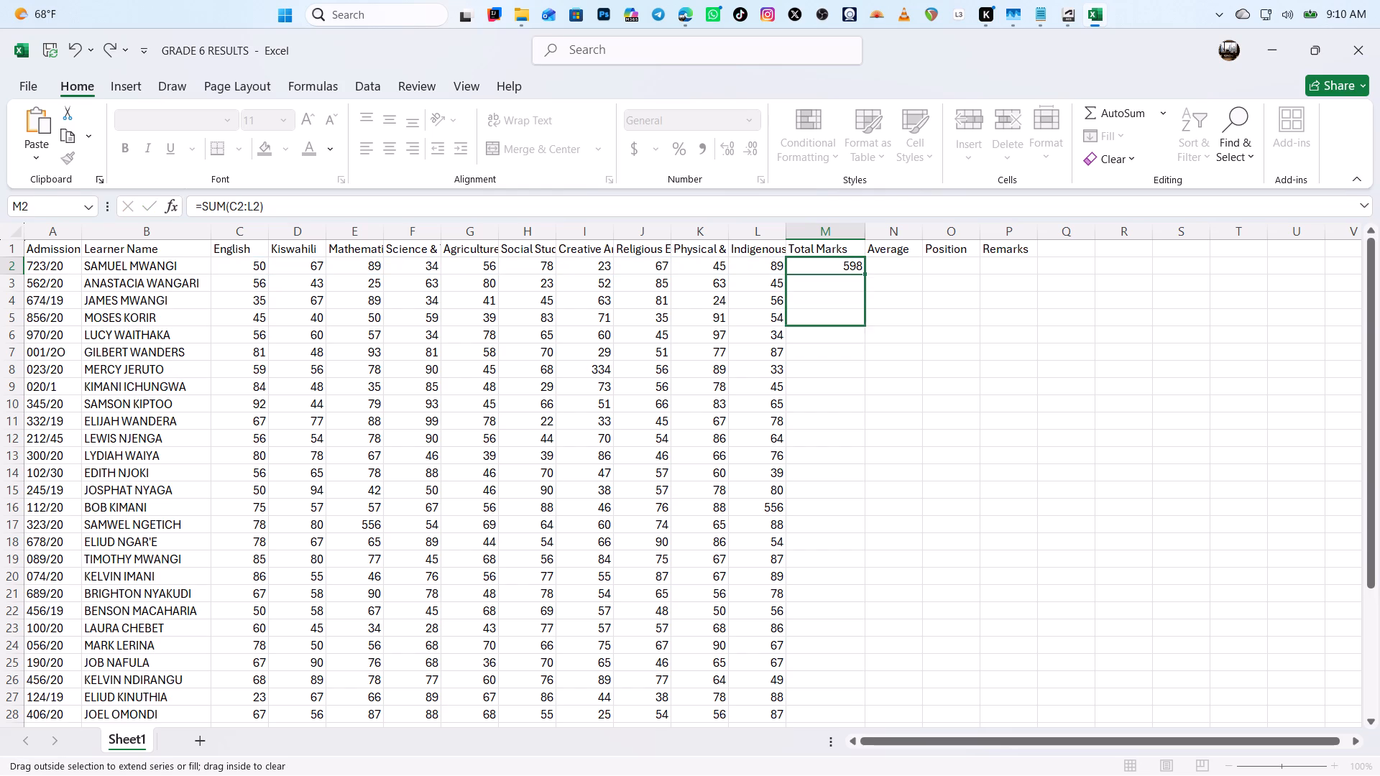
left_click_drag(855, 320, 837, 746)
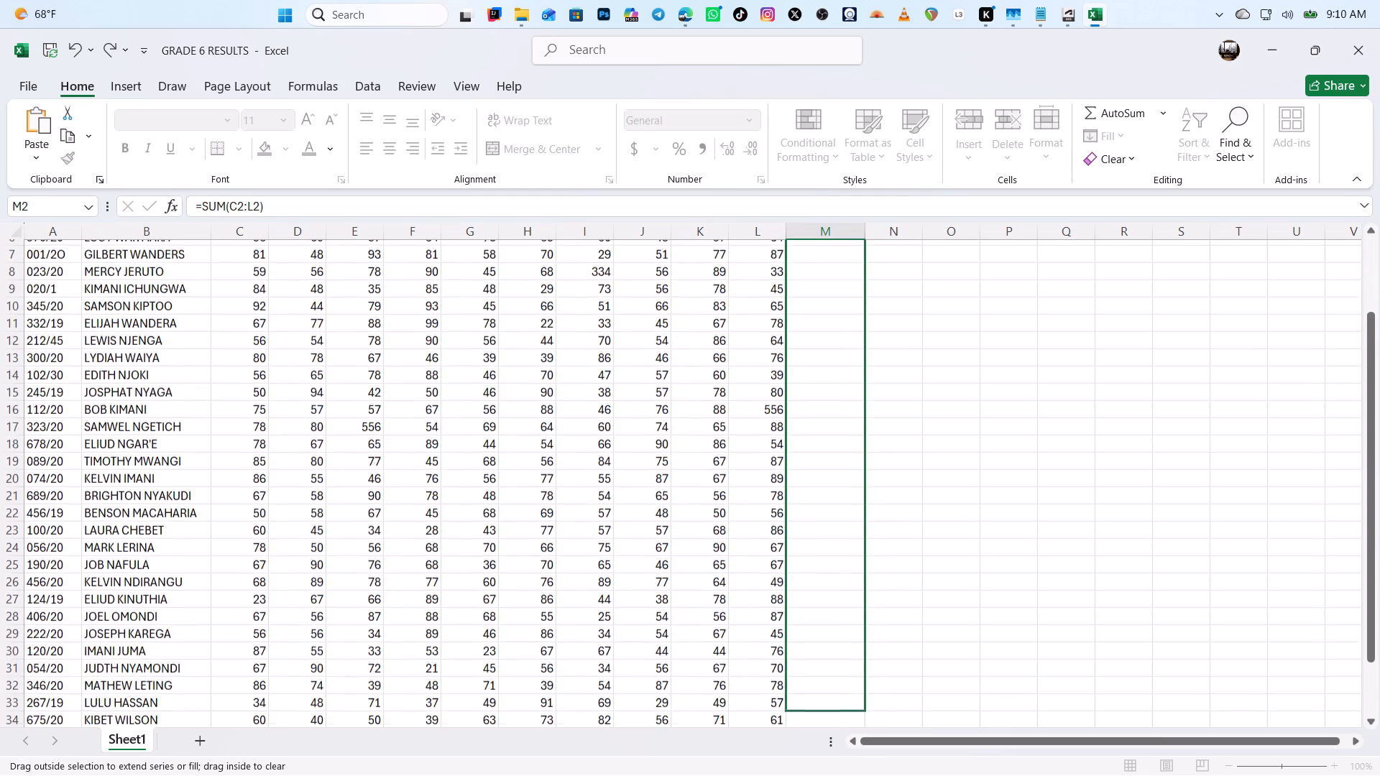
left_click_drag(837, 746, 843, 625)
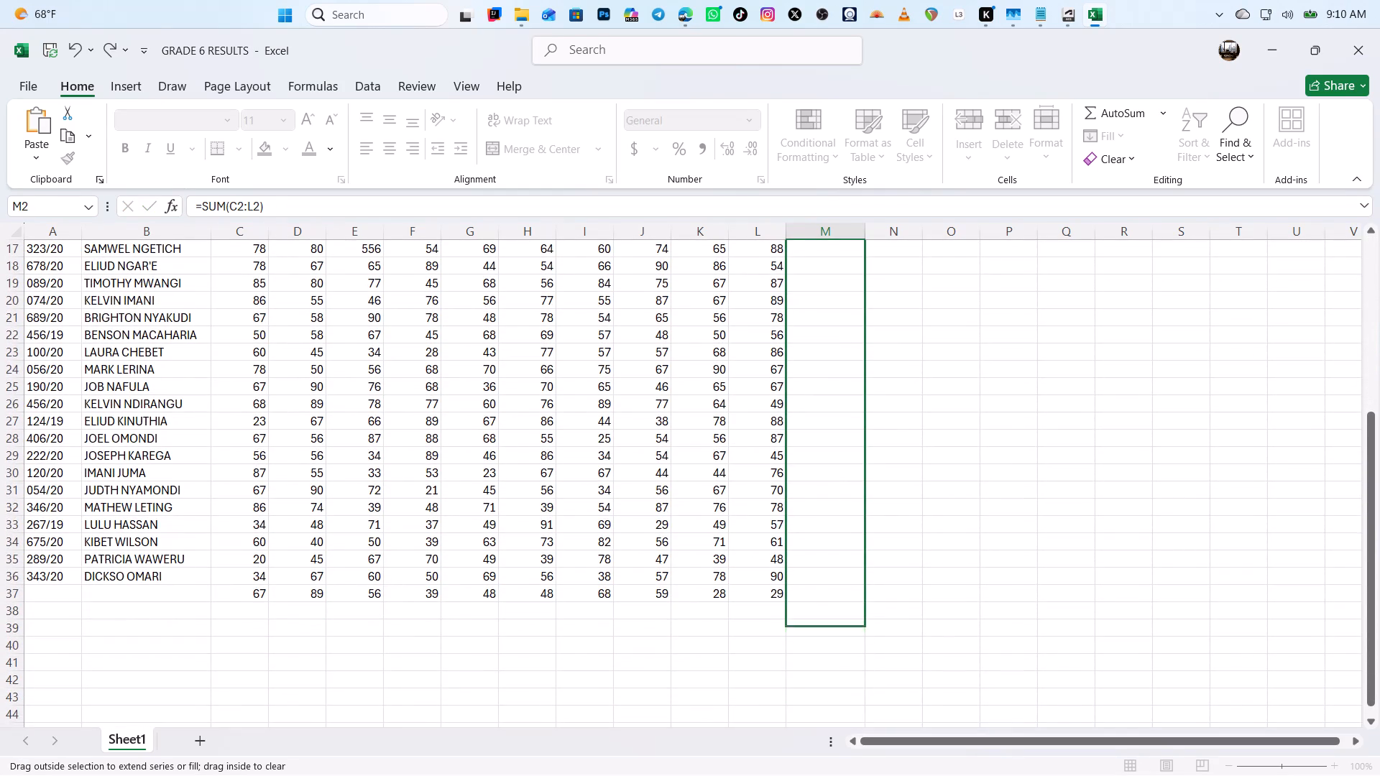
left_click_drag(843, 625, 843, 602)
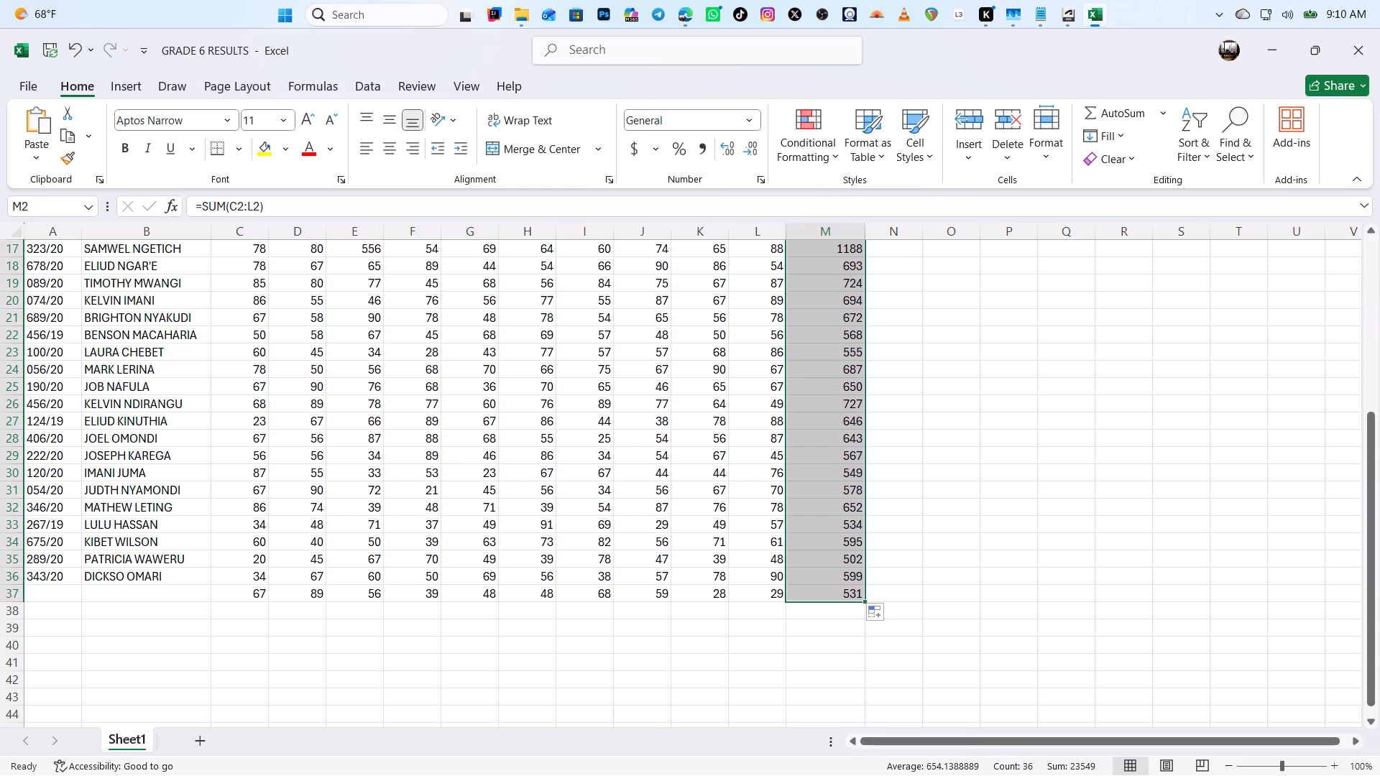
Review the Total Marks column across all learner rows, checking the totals against the subject marks.
left_click(823, 411)
left_click_drag(1371, 498, 1360, 397)
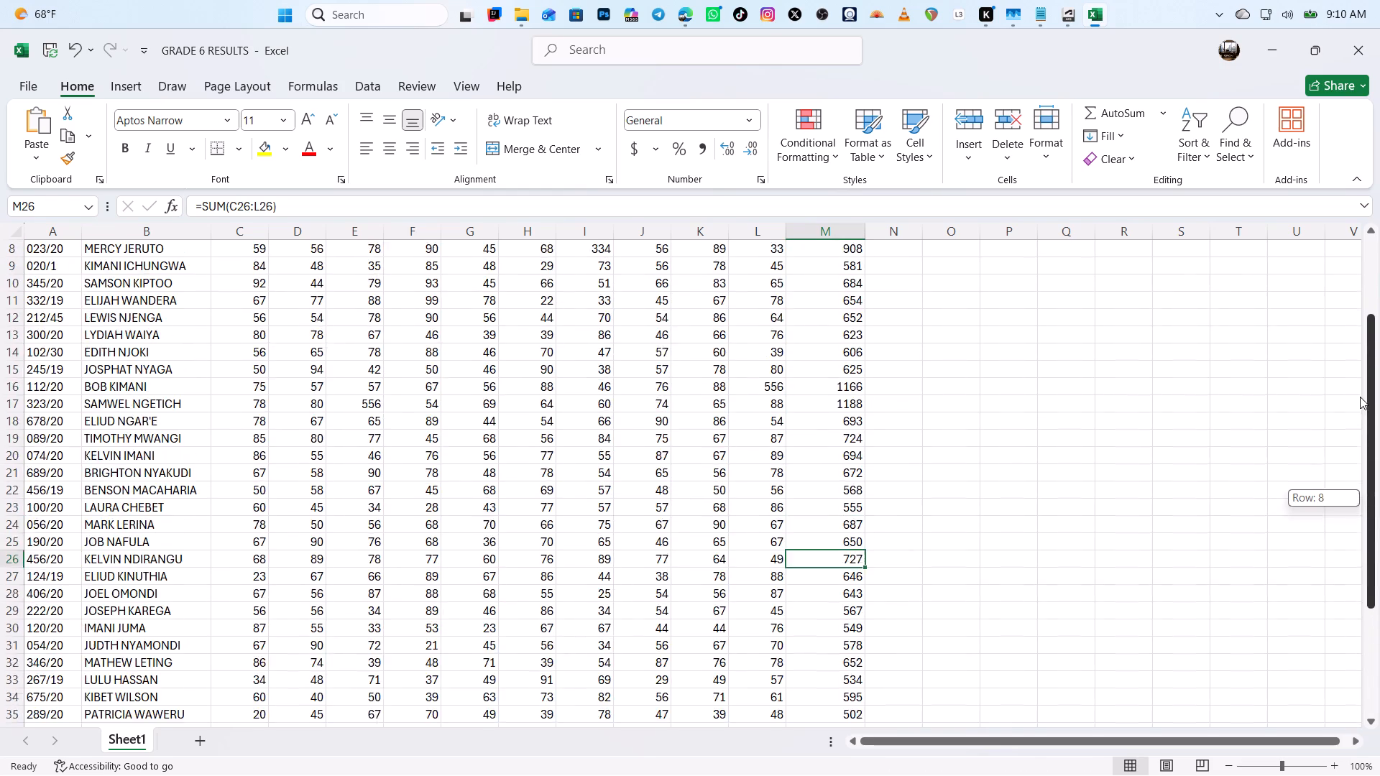
left_click_drag(1360, 397, 1358, 344)
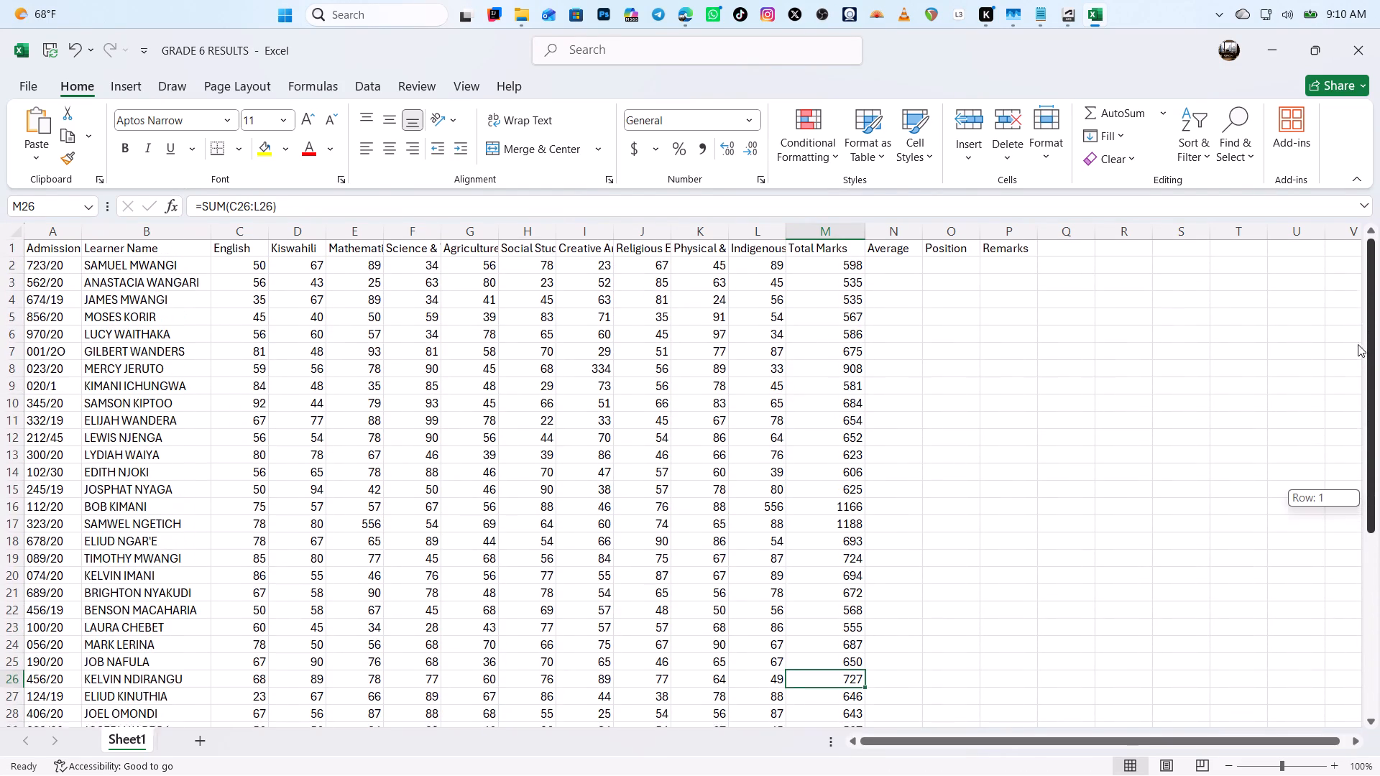
left_click_drag(1358, 344, 1358, 215)
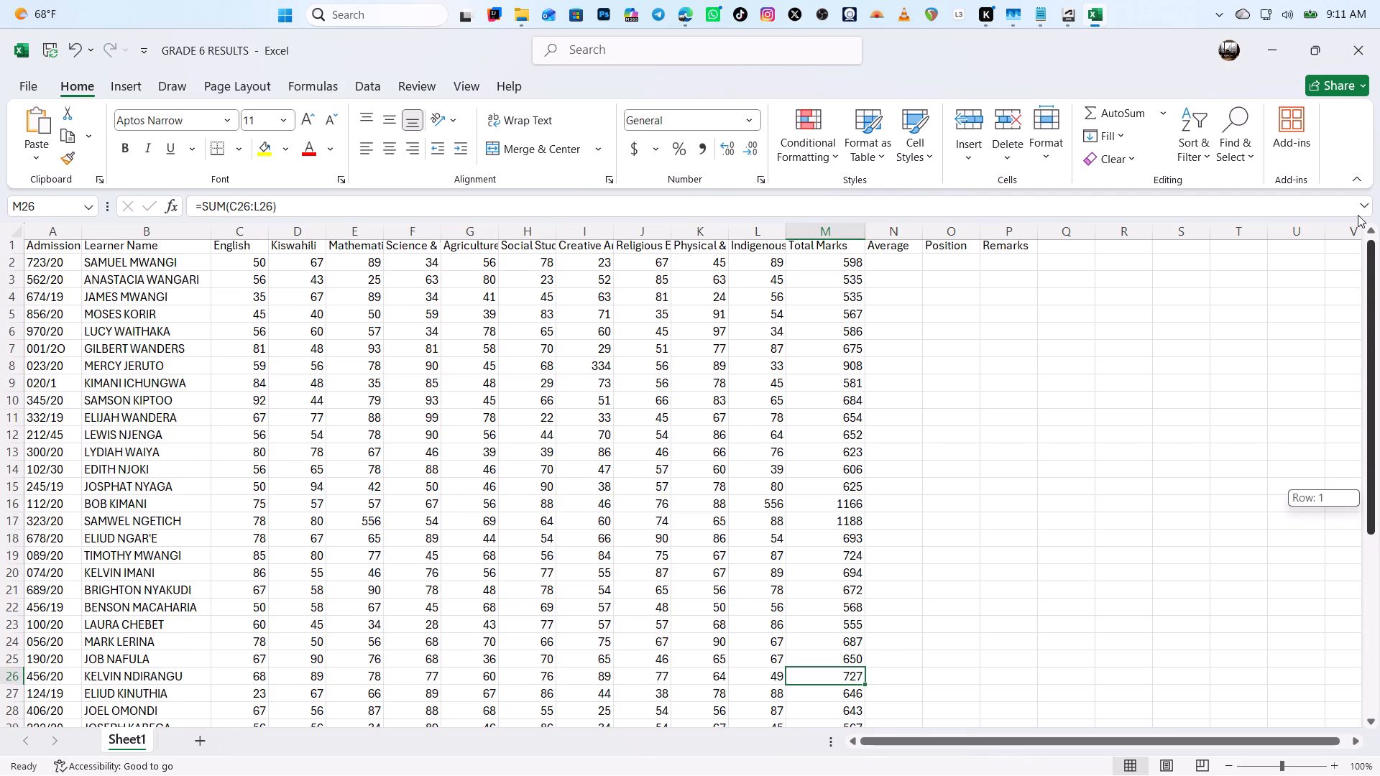
left_click_drag(1358, 215, 1357, 215)
left_click_drag(1357, 215, 1339, 287)
left_click_drag(1370, 381, 1342, 563)
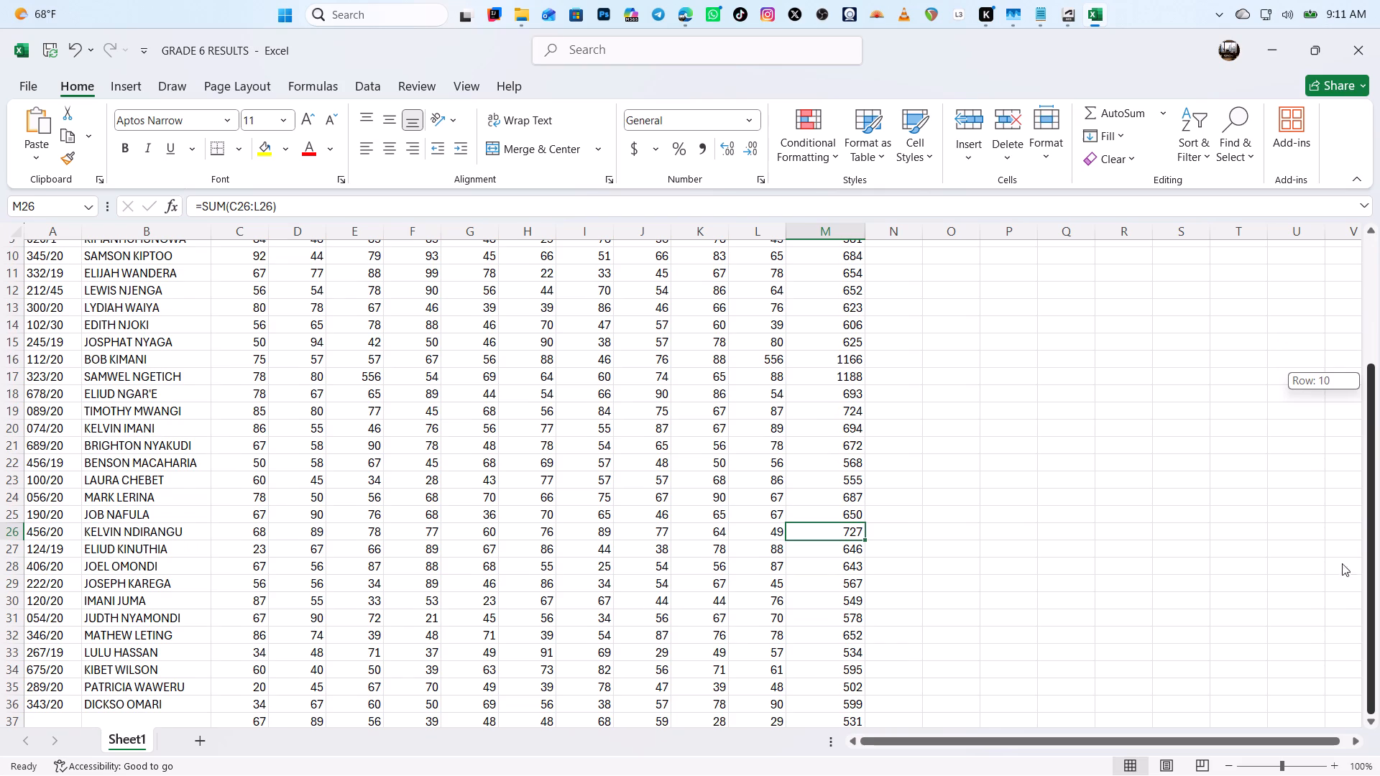
left_click_drag(1342, 563, 1331, 615)
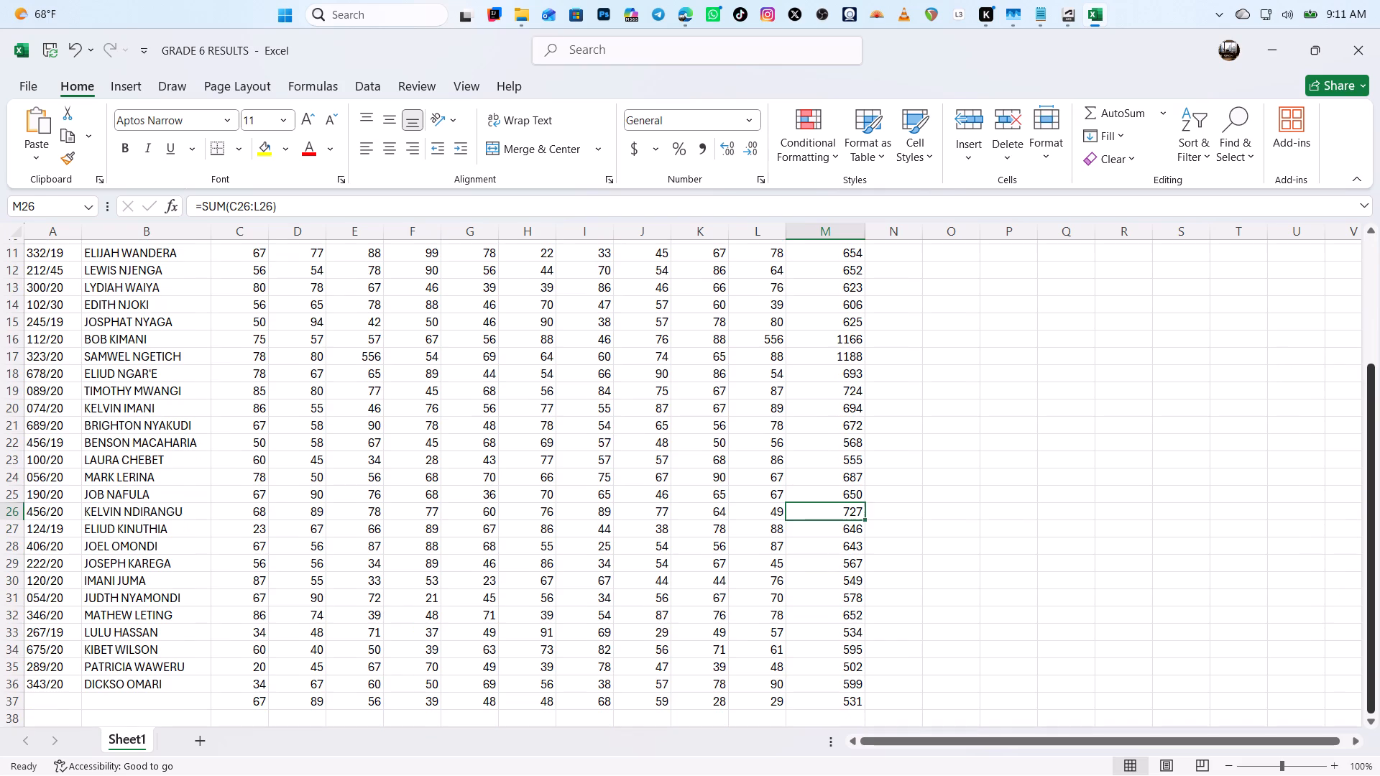
left_click_drag(1372, 603, 1358, 325)
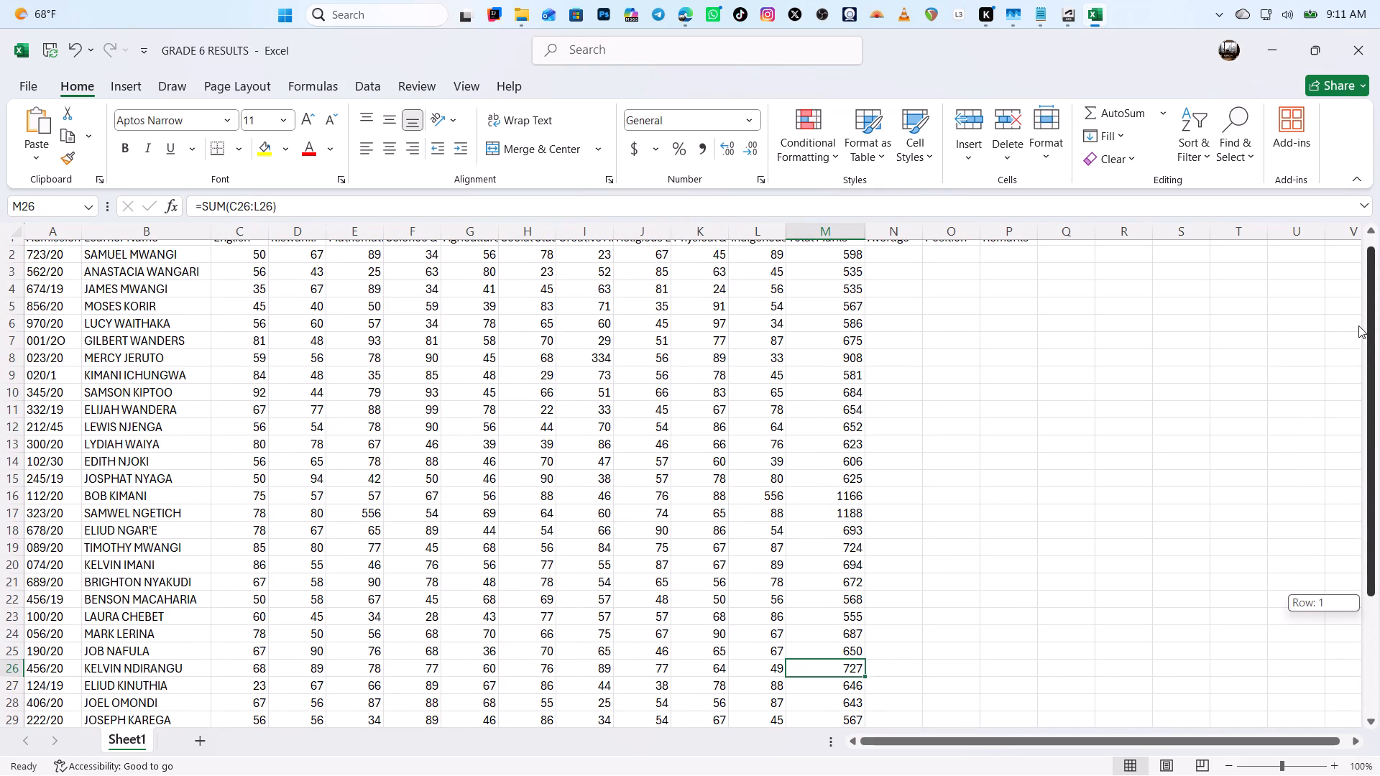
left_click_drag(1358, 325, 1350, 374)
left_click(845, 274)
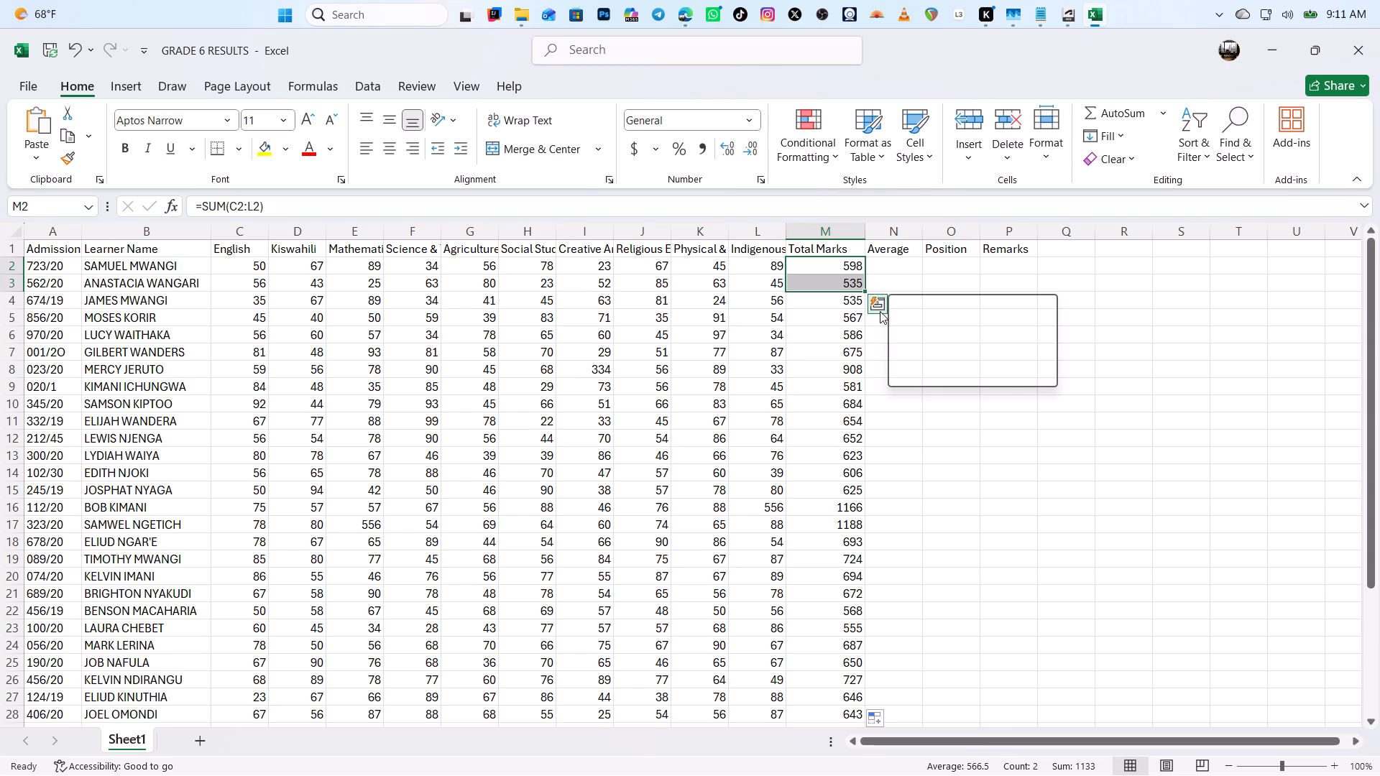
left_click(884, 271)
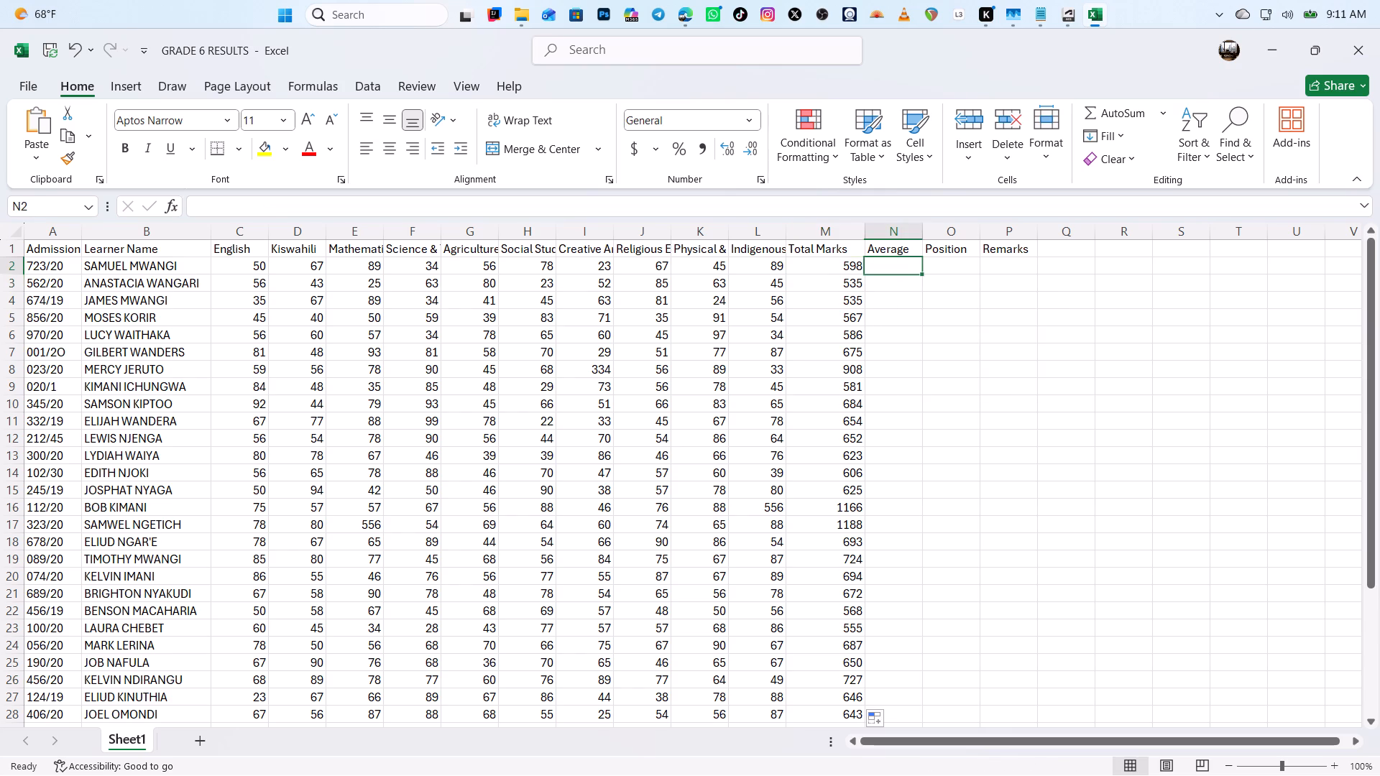
Correct the Mathematics mark in cell E17 to 56.
left_click(366, 524)
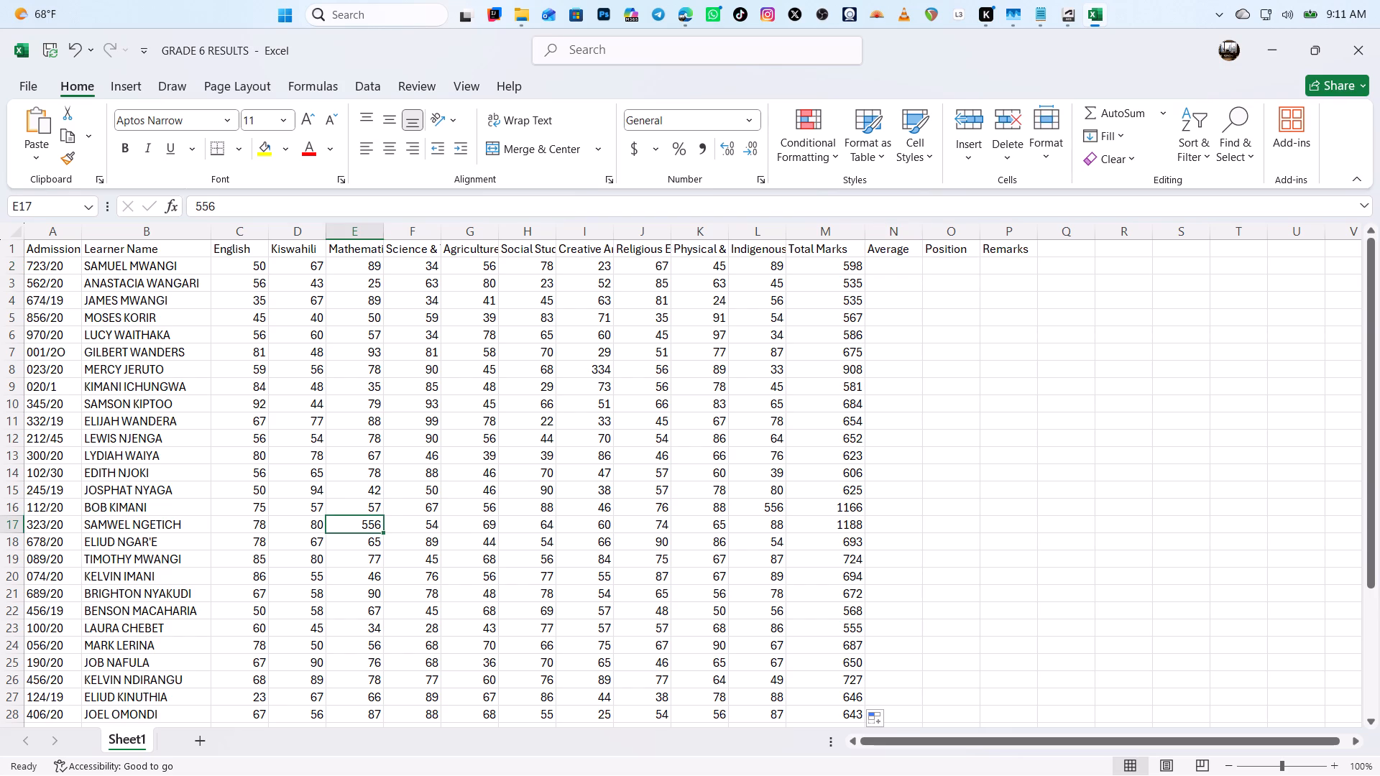
double_click(367, 525)
key("BackSpace")
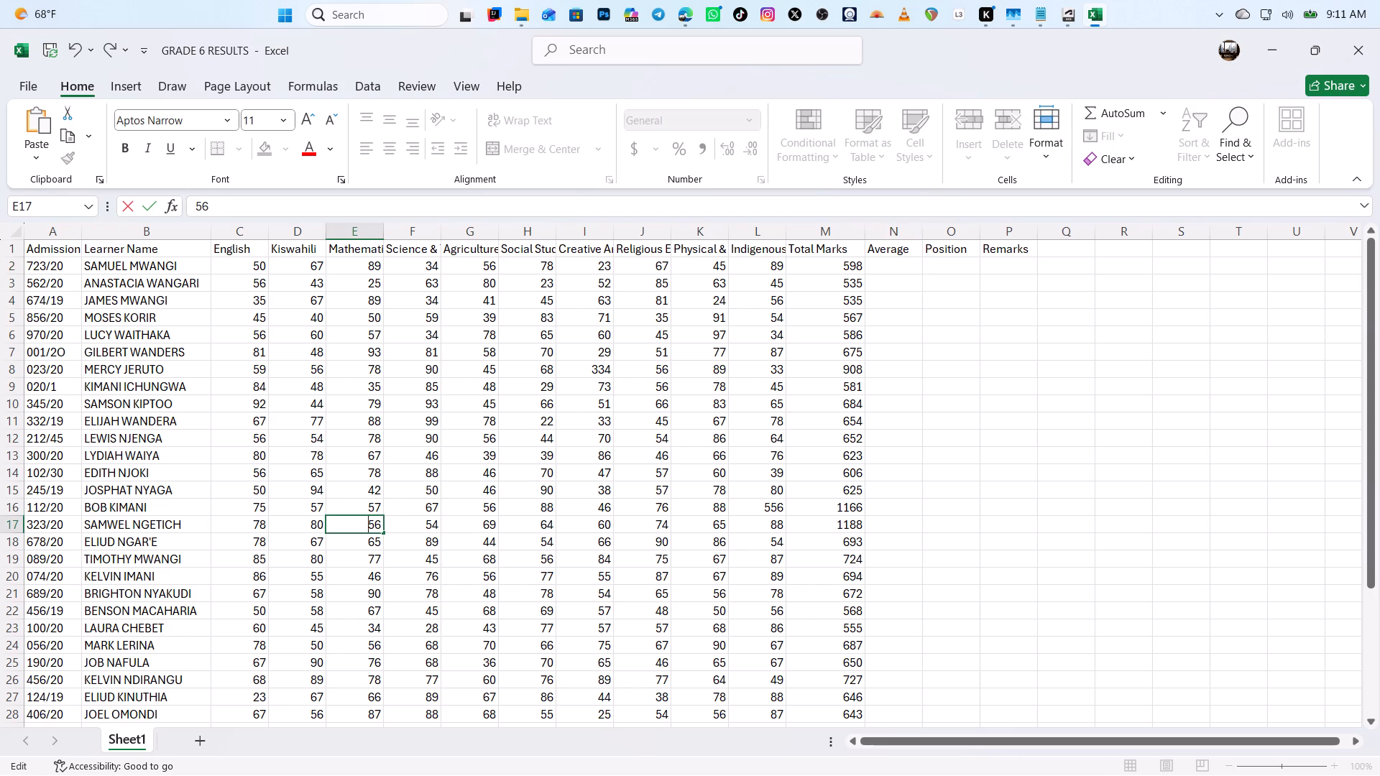
left_click(814, 535)
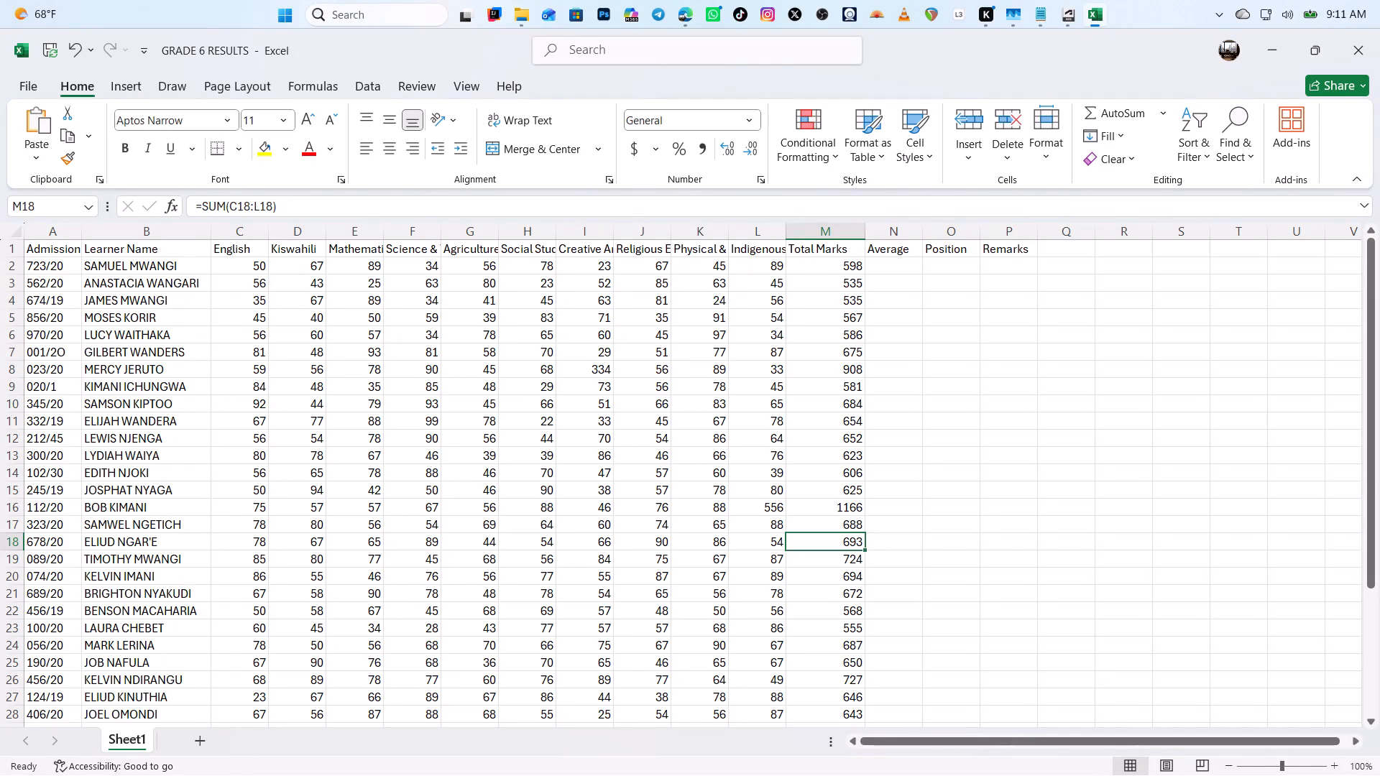
Correct the Indigenous subject mark in cell L16 to 56.
double_click(766, 509)
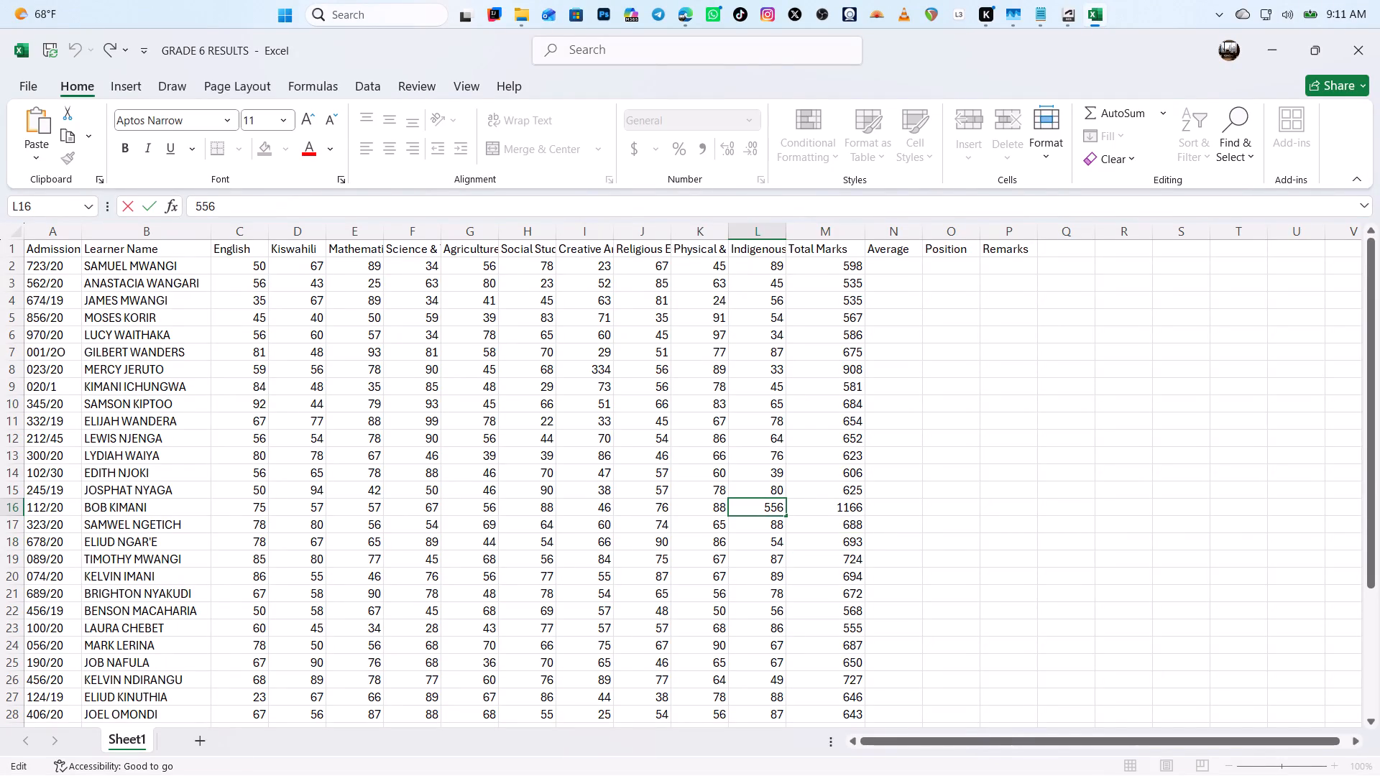
left_click(770, 507)
key("BackSpace")
left_click(825, 502)
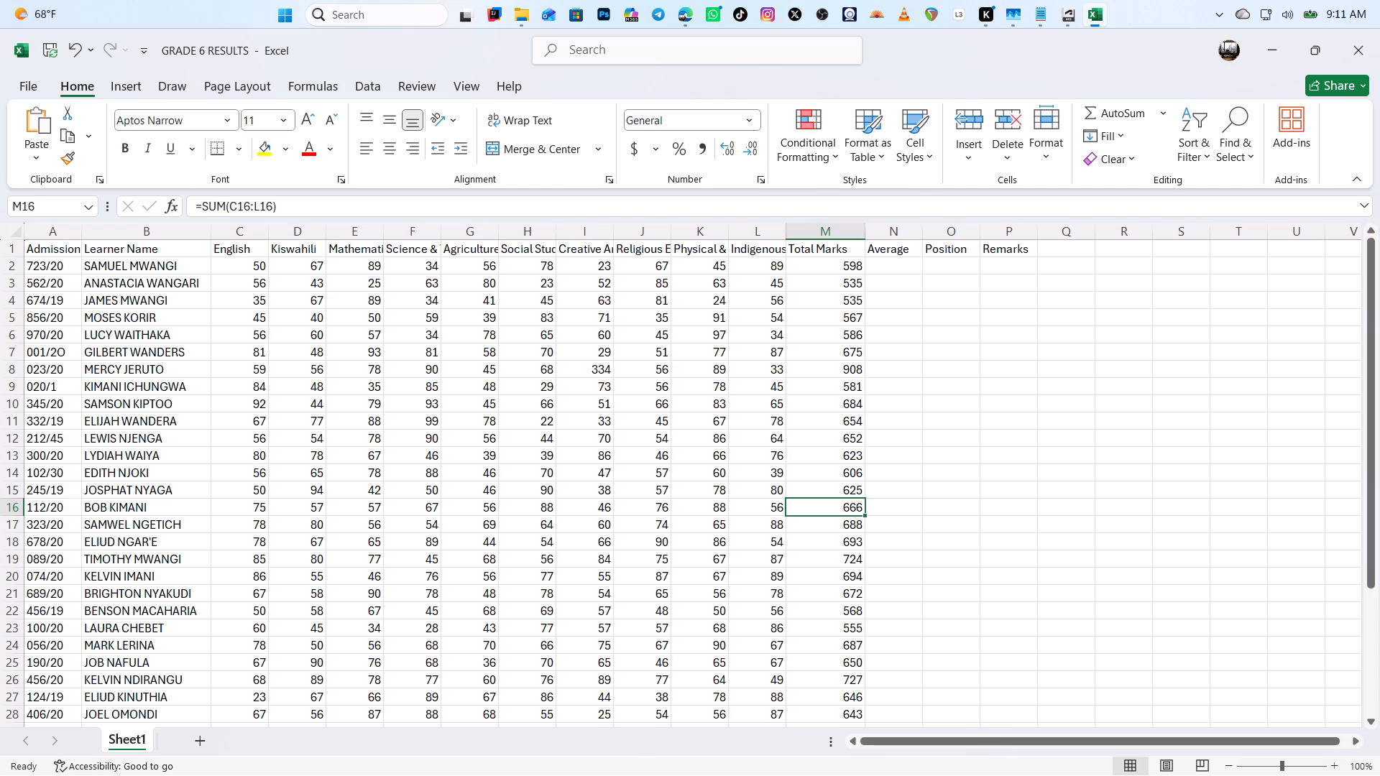
left_click_drag(1365, 548, 1365, 573)
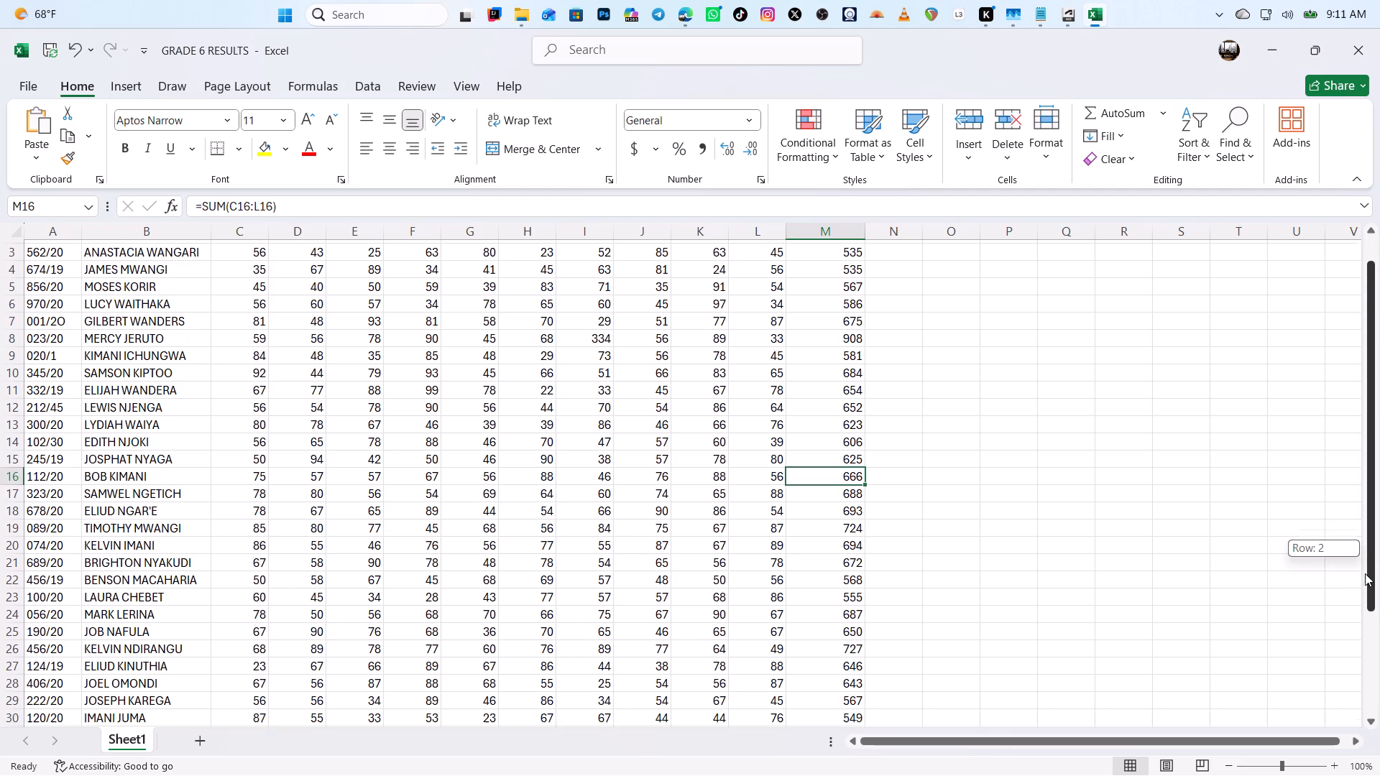
left_click_drag(1365, 573, 1377, 718)
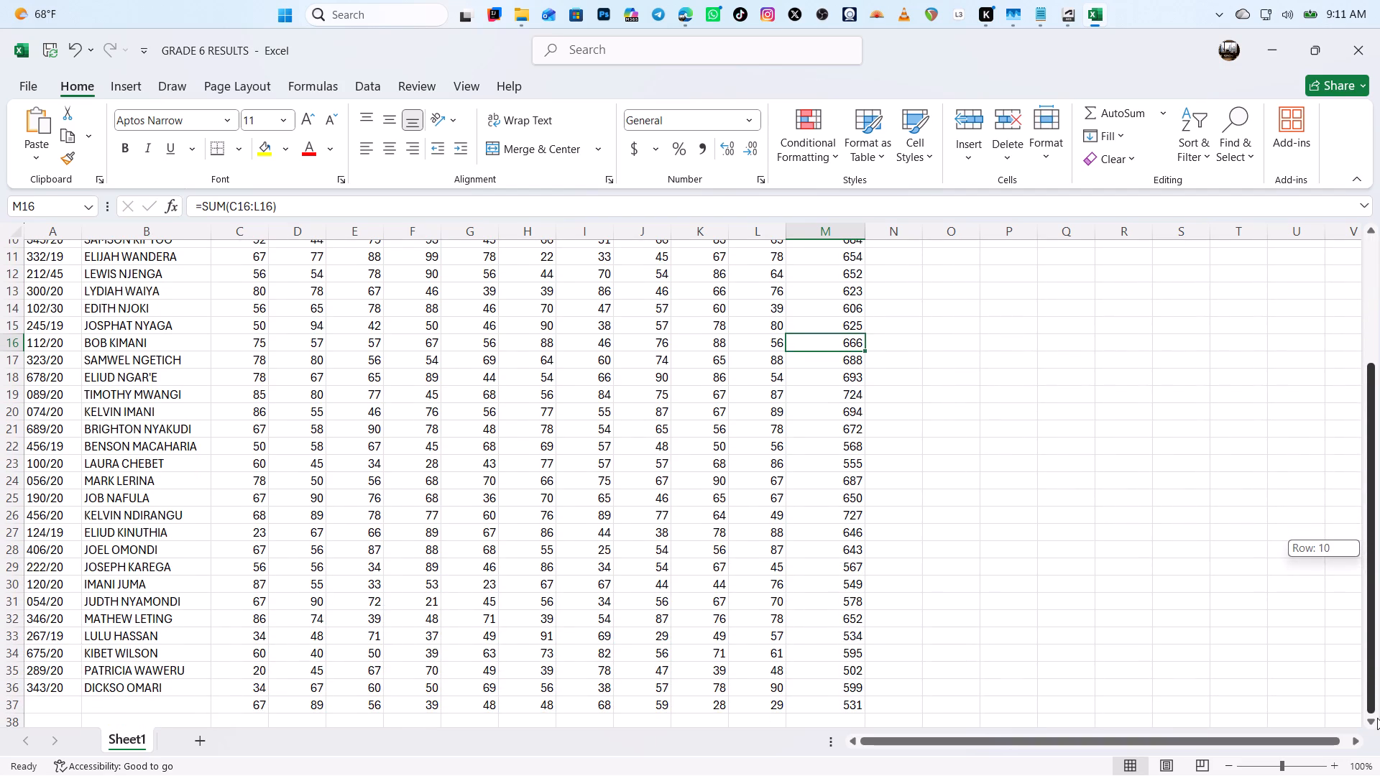
left_click_drag(1377, 718, 1379, 348)
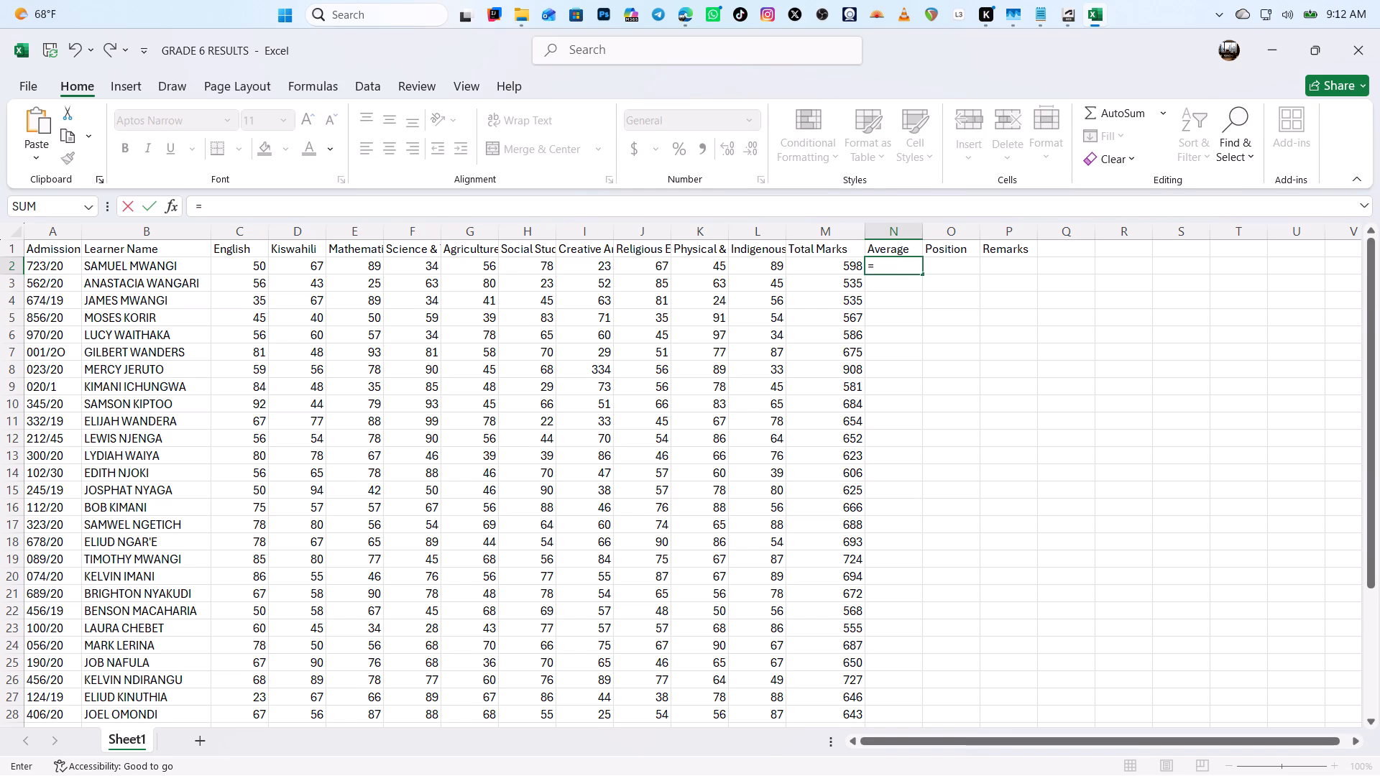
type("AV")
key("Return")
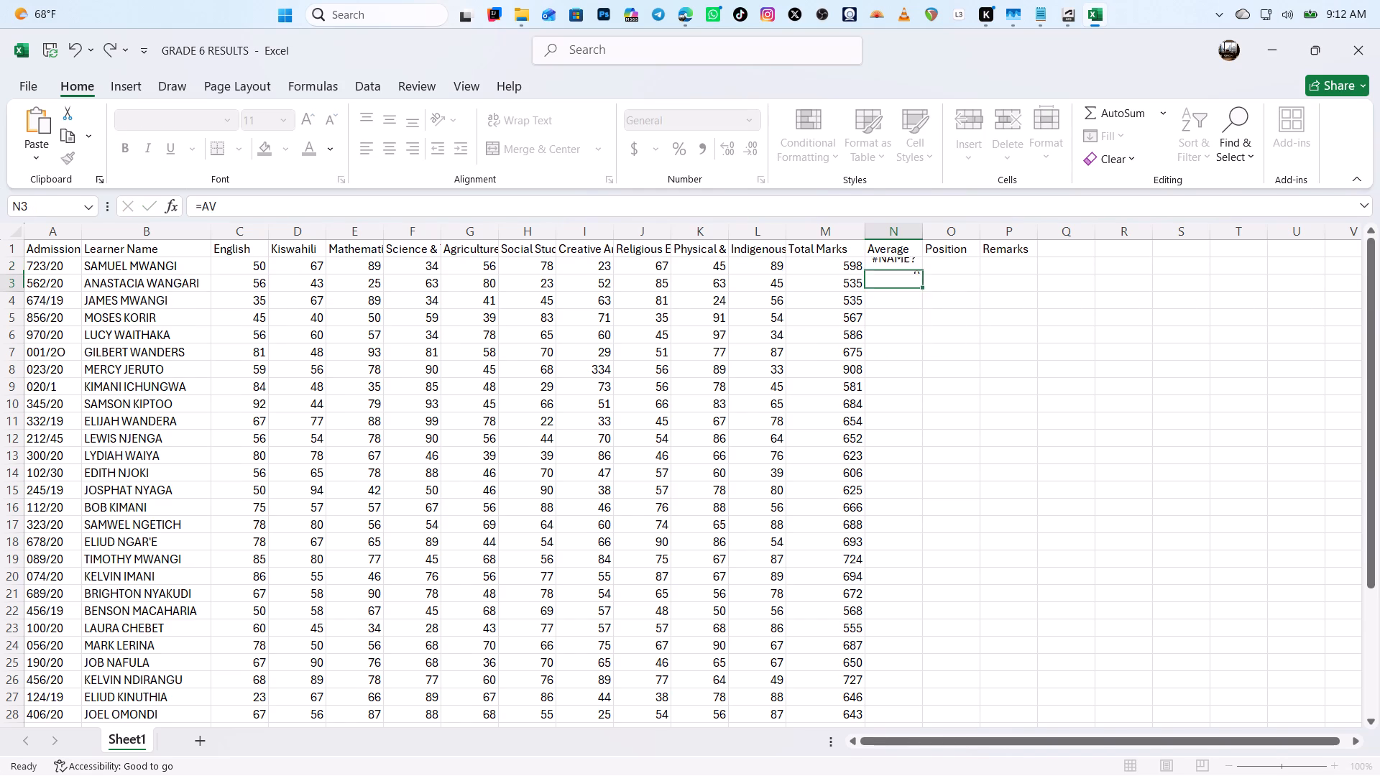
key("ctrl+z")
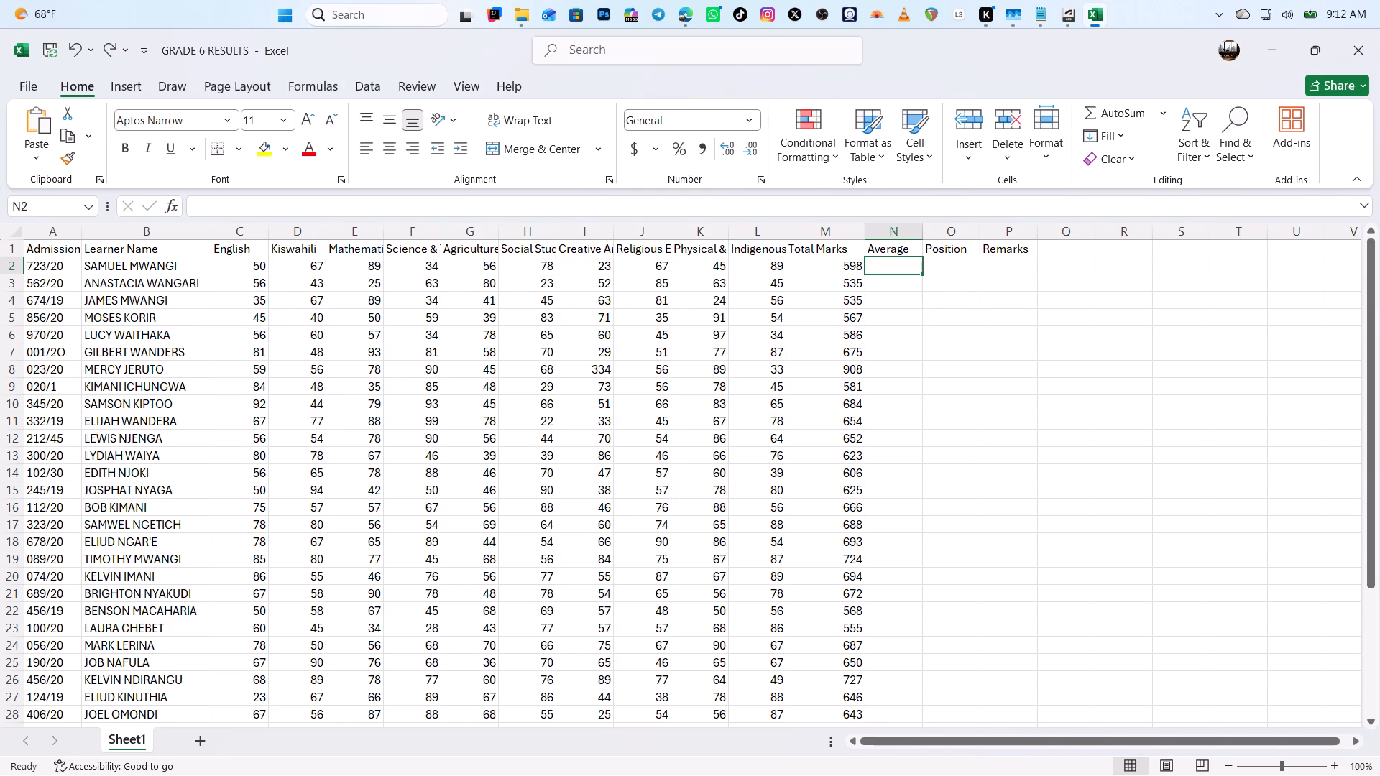
In the Excel workbook, enter the formula =AVERAGE(C2:L2) in cell N2 of the Average column.
key("equal")
type("AVER")
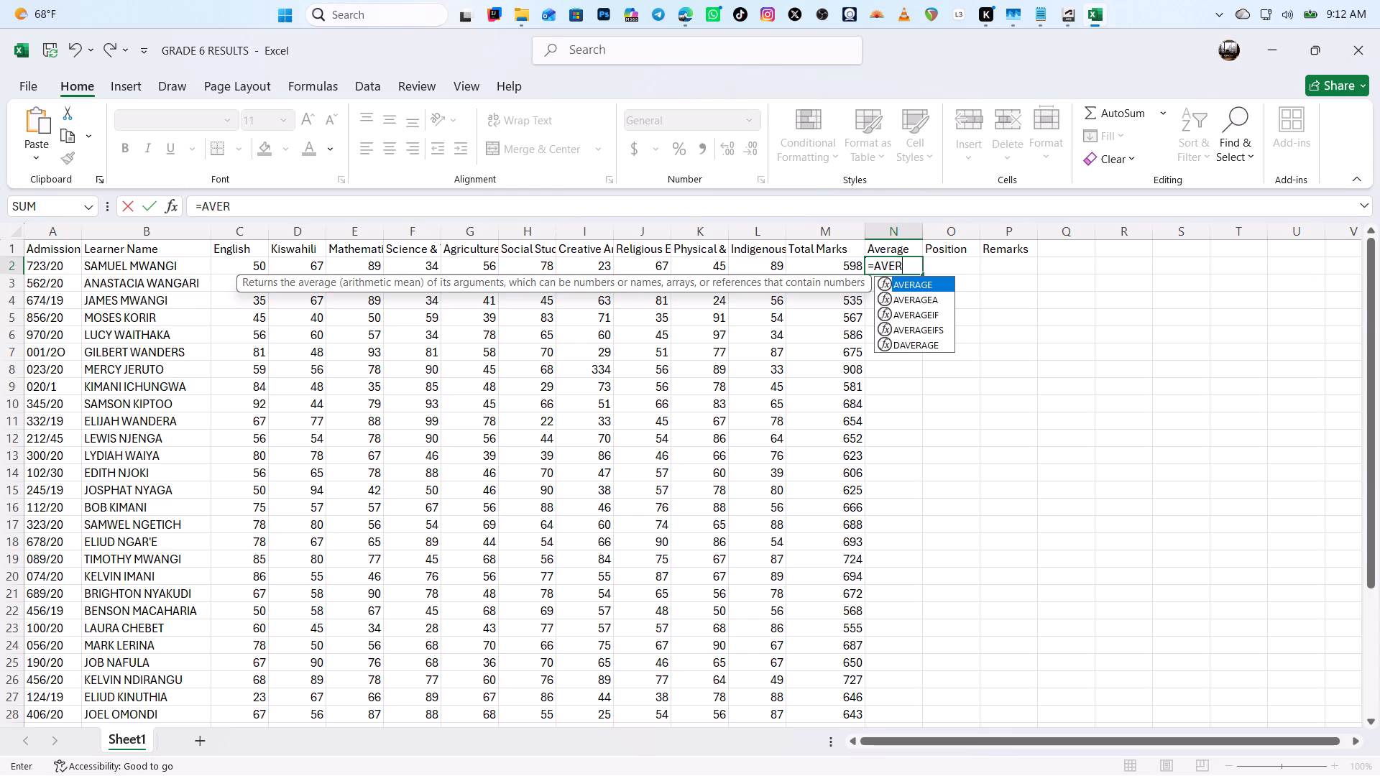
type("AGE")
type("()")
key("Left")
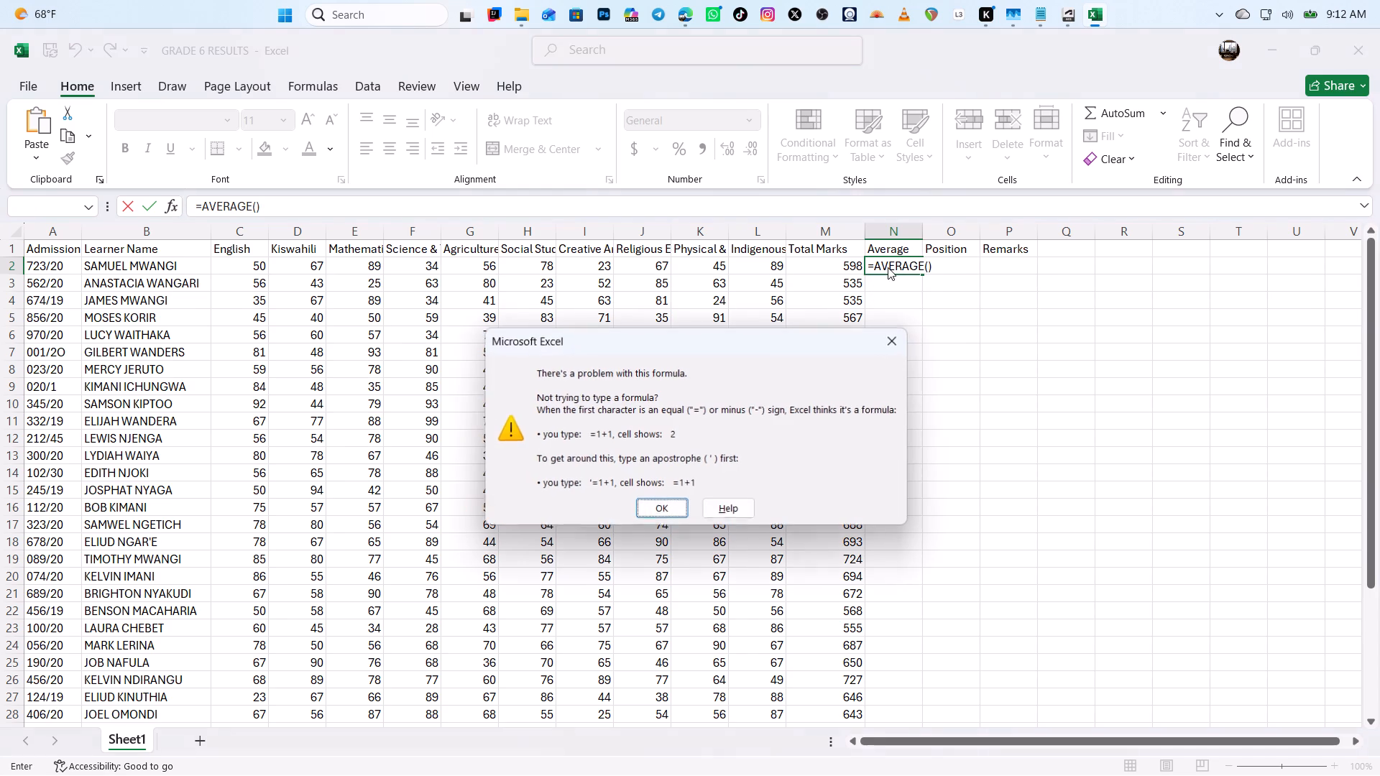
left_click(665, 506)
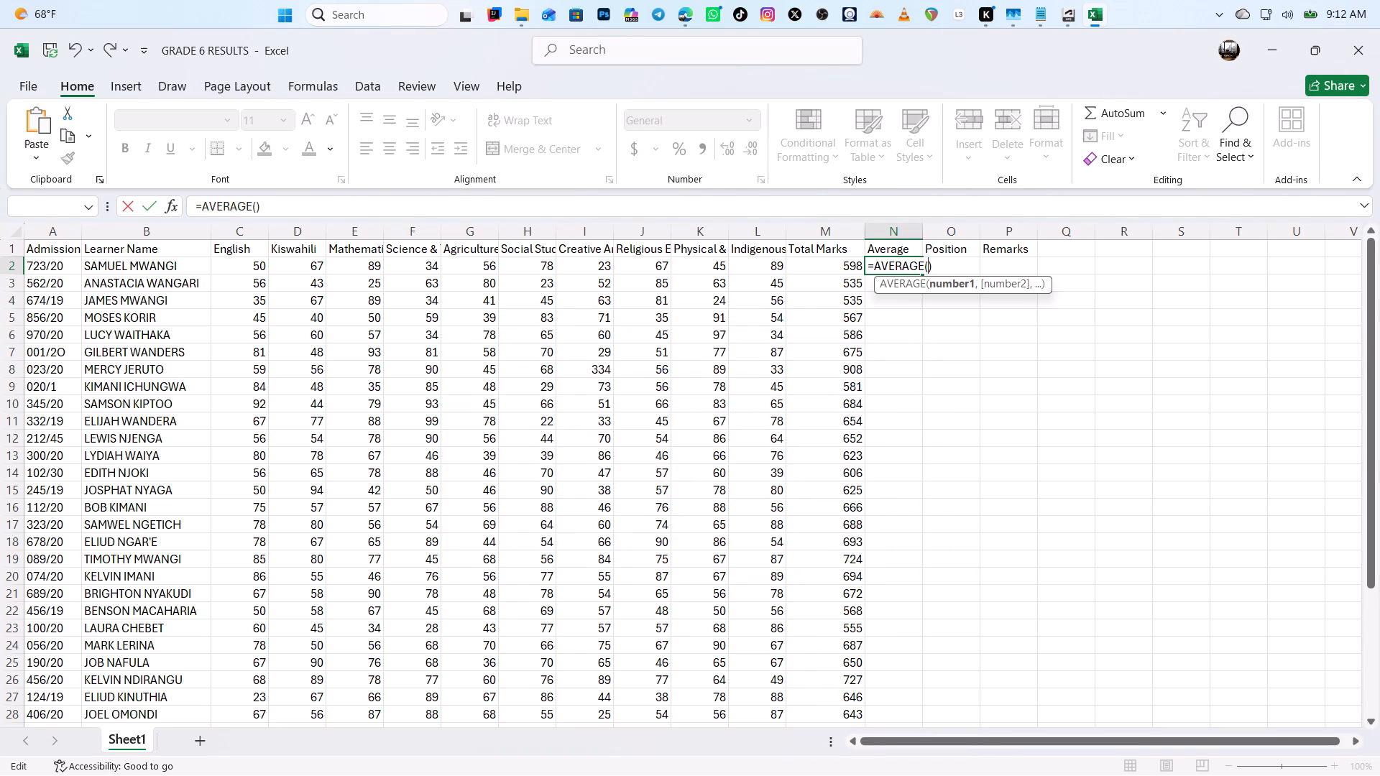
type("C2")
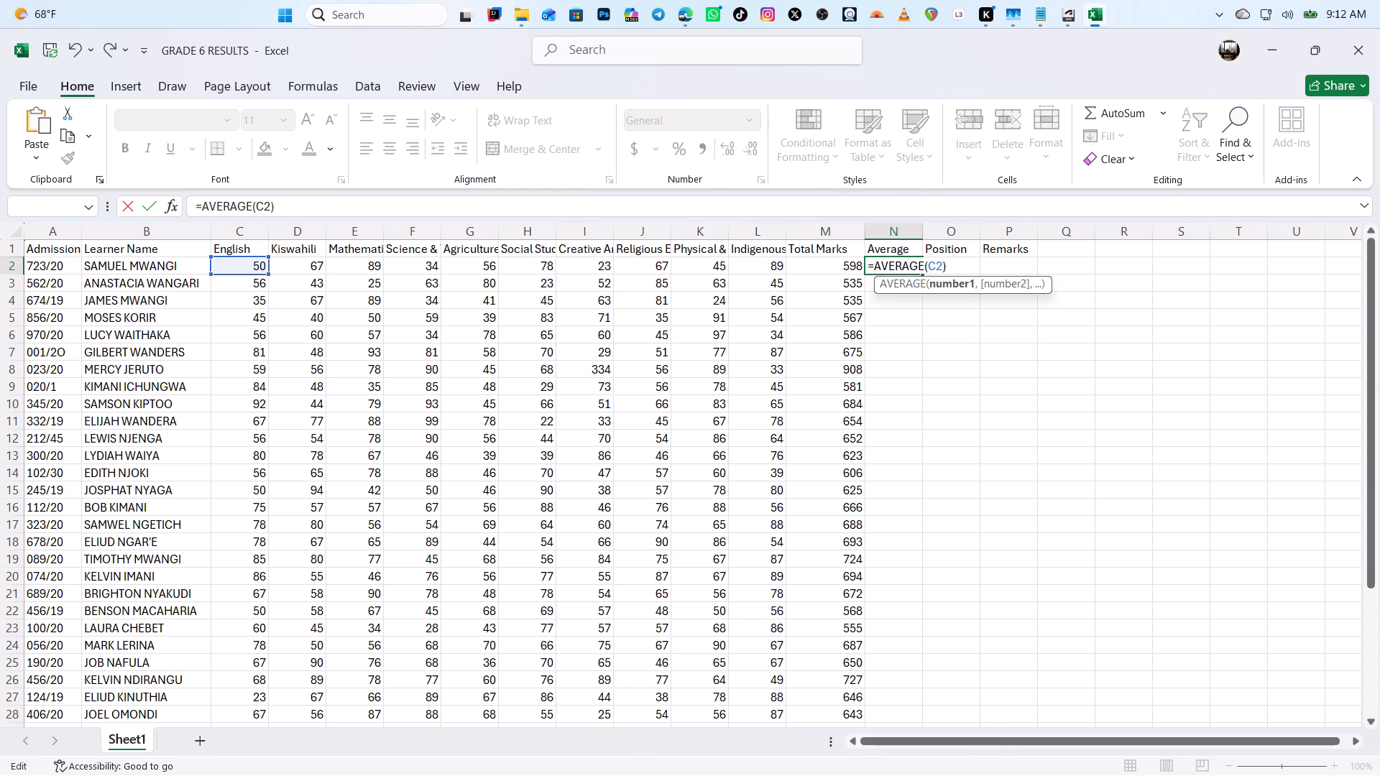
key("shift+colon")
type("L2")
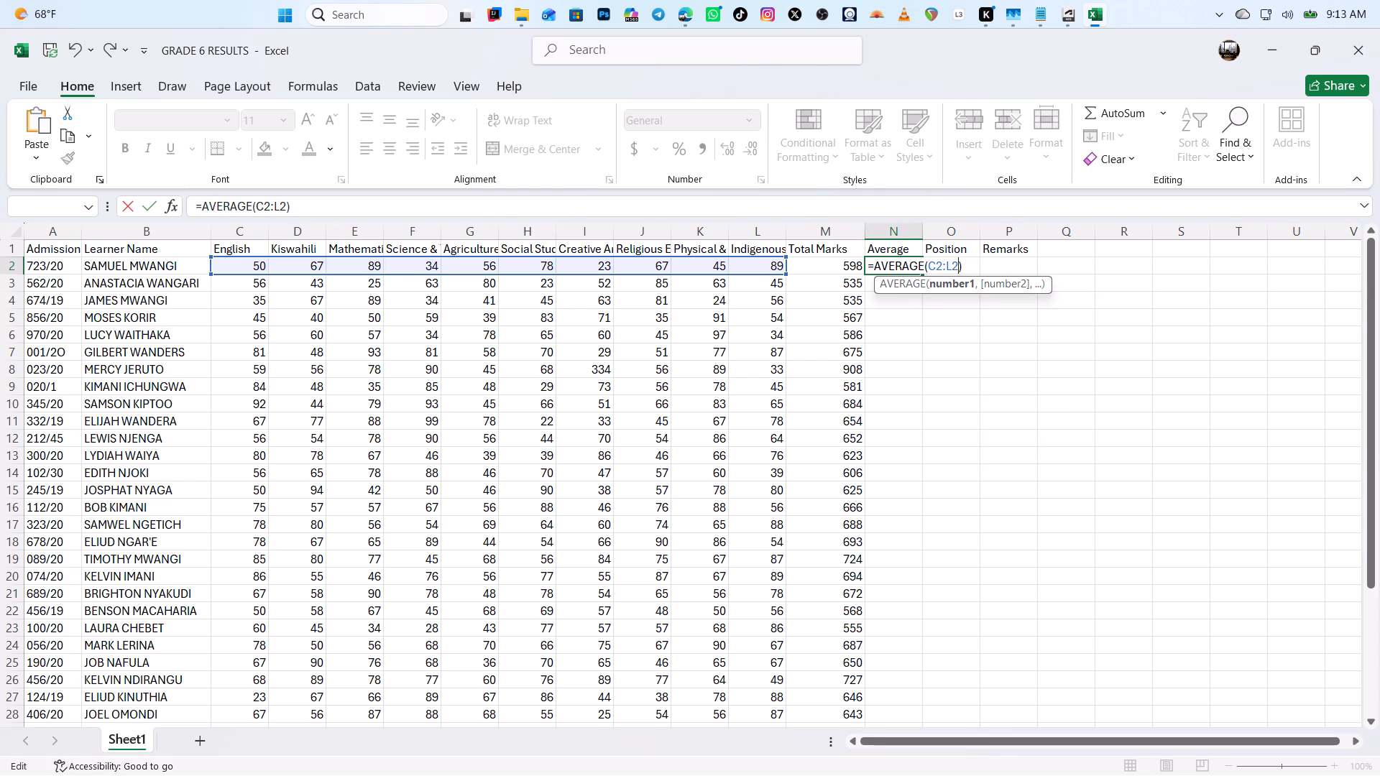
left_click(968, 264)
left_click(949, 250)
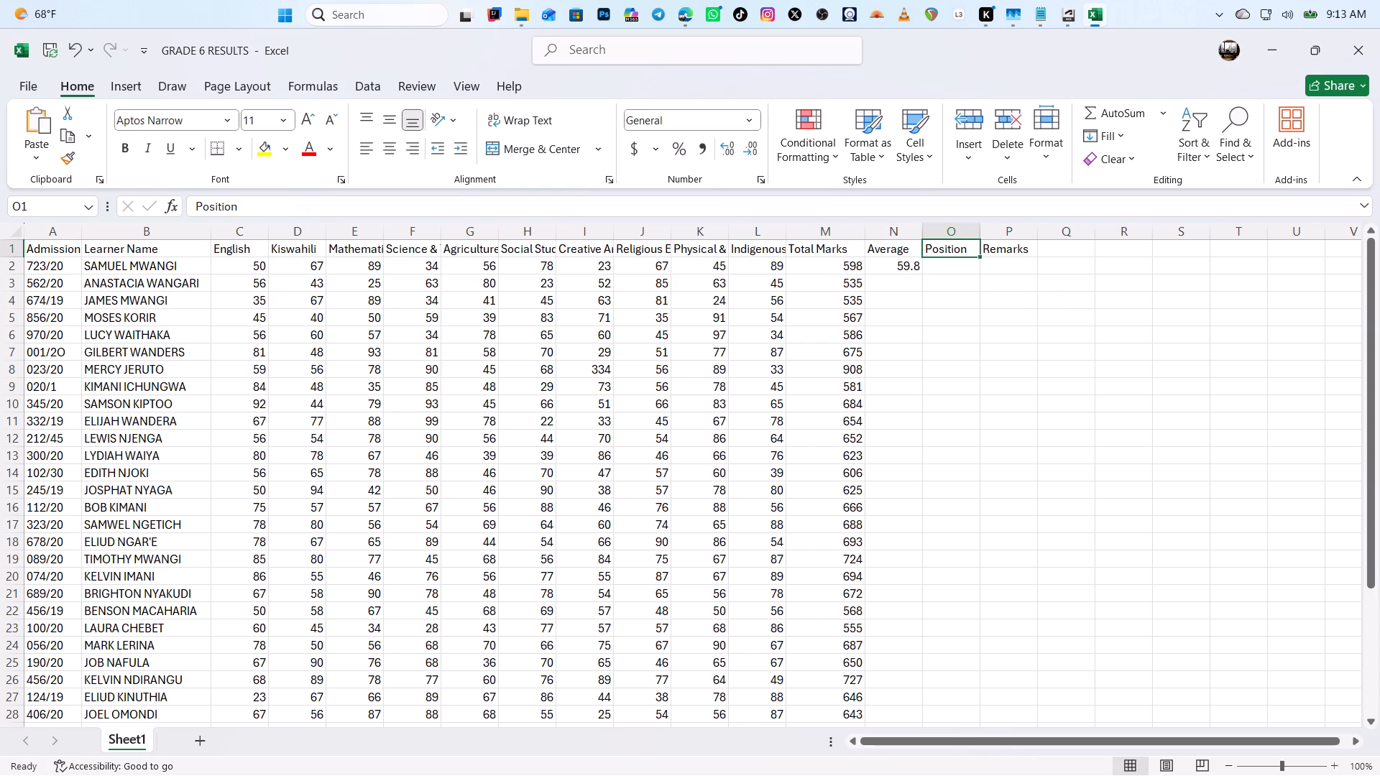
Widen the Average column (column N) slightly.
left_click(919, 256)
left_click_drag(923, 231, 928, 233)
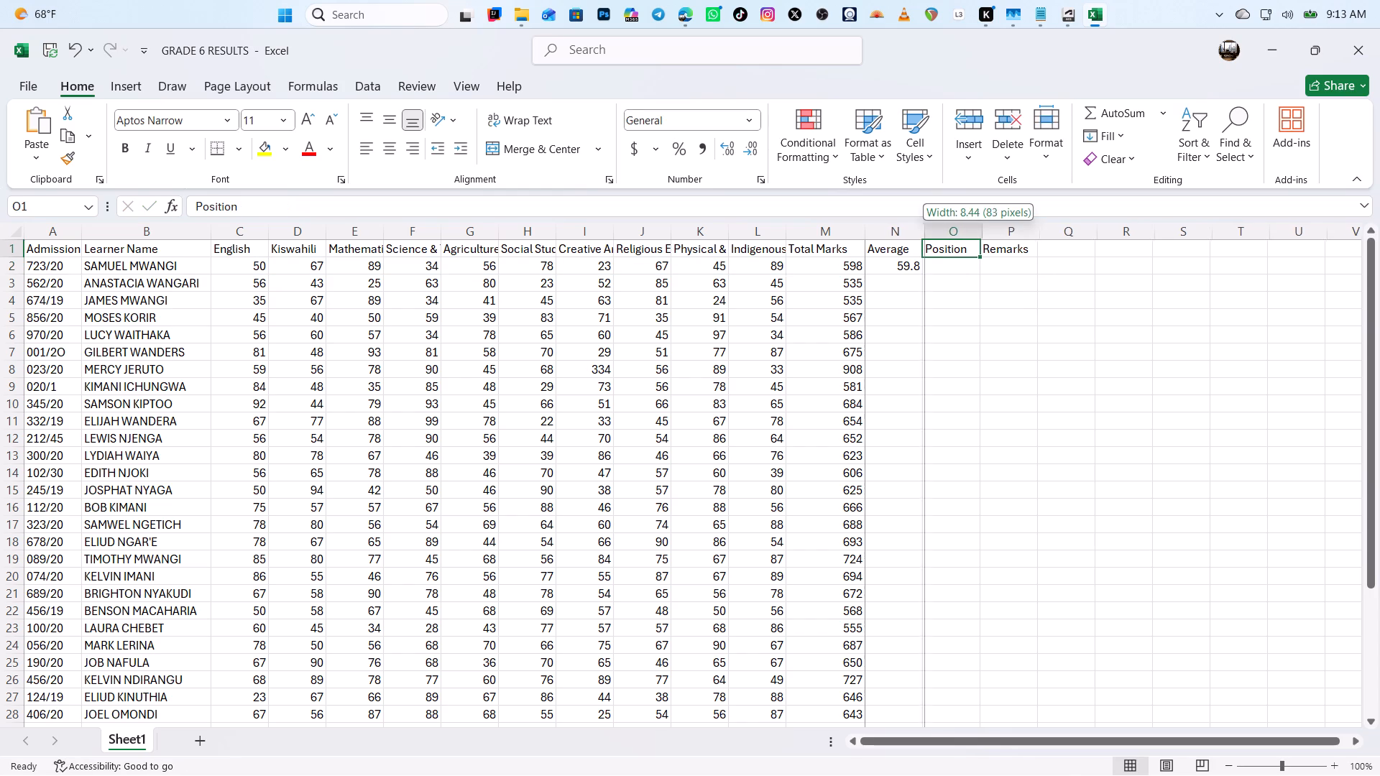
left_click_drag(928, 233, 949, 234)
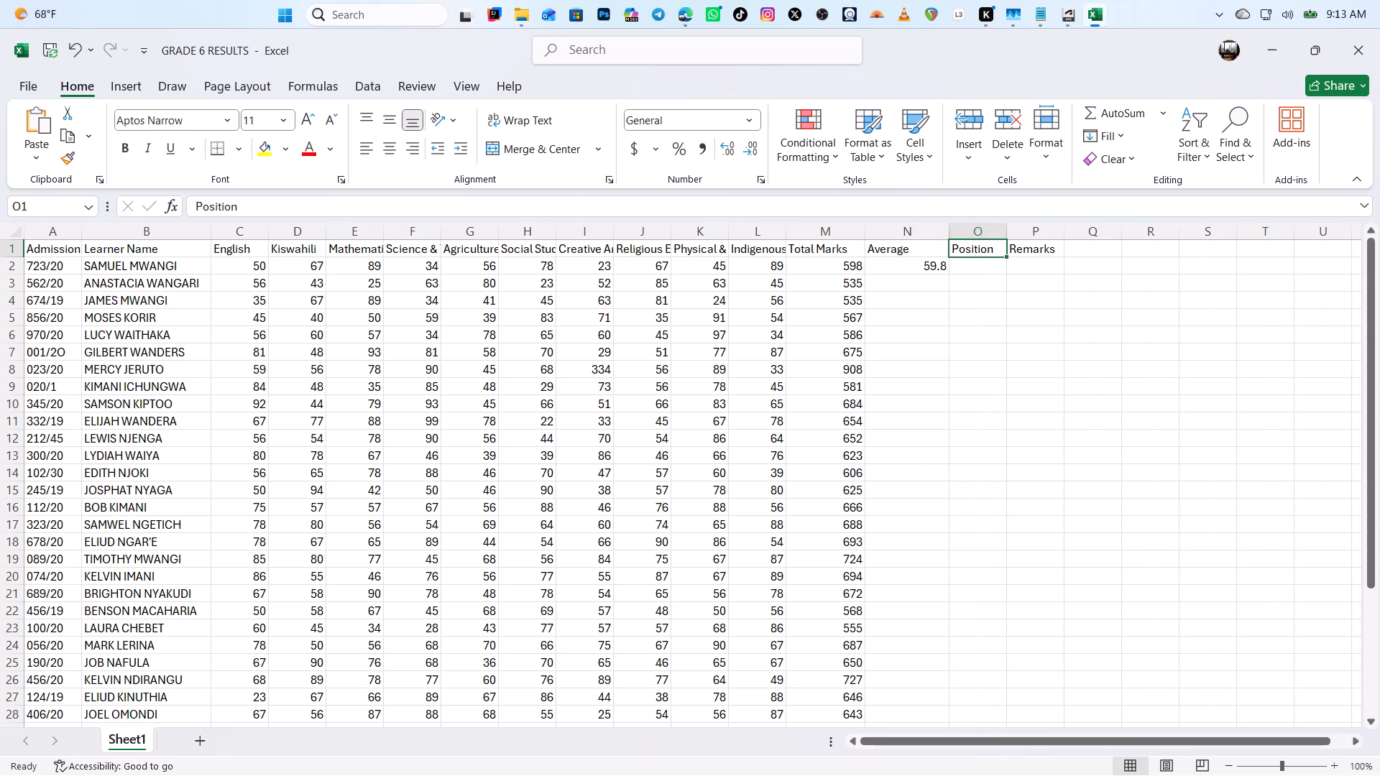
Fill the formula in cell N2 down the Average column through cell N37 and check the filled rows.
left_click(908, 268)
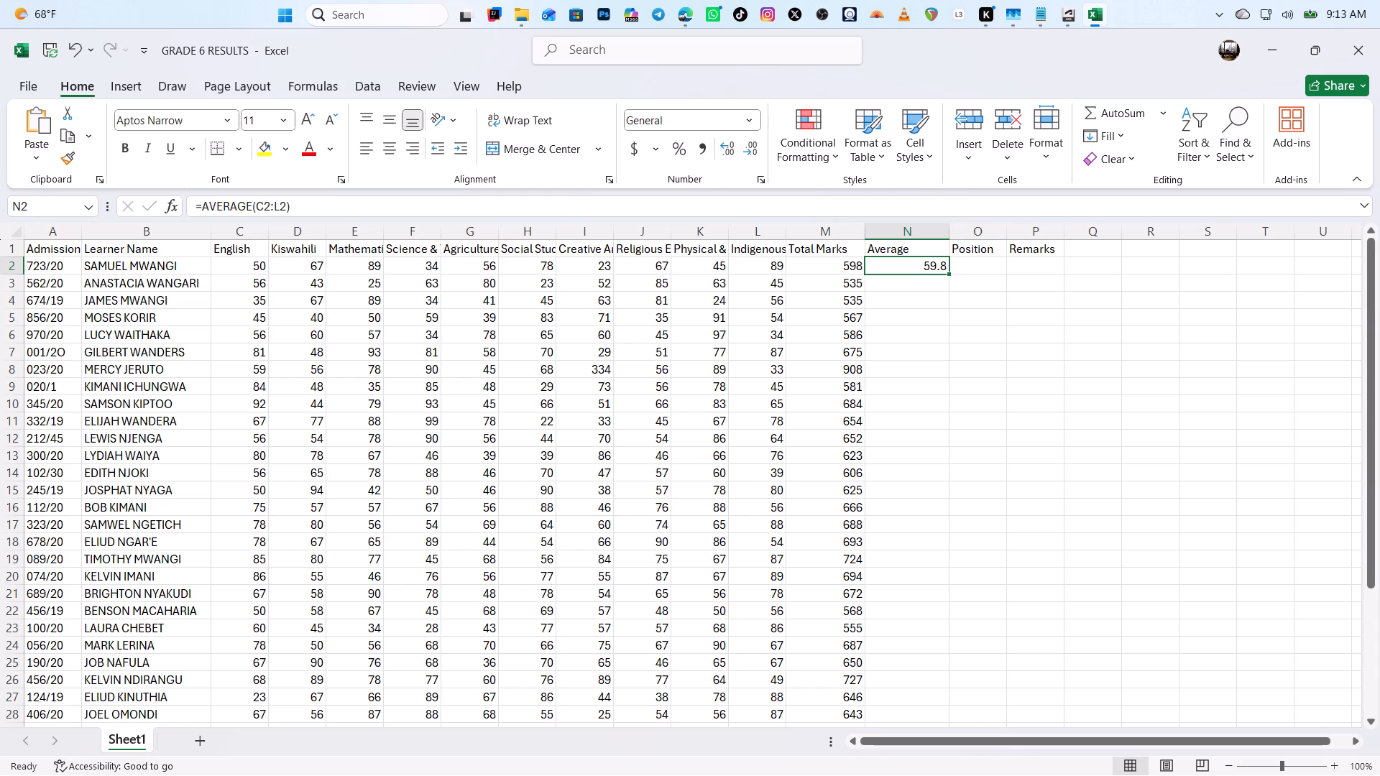
left_click(949, 283)
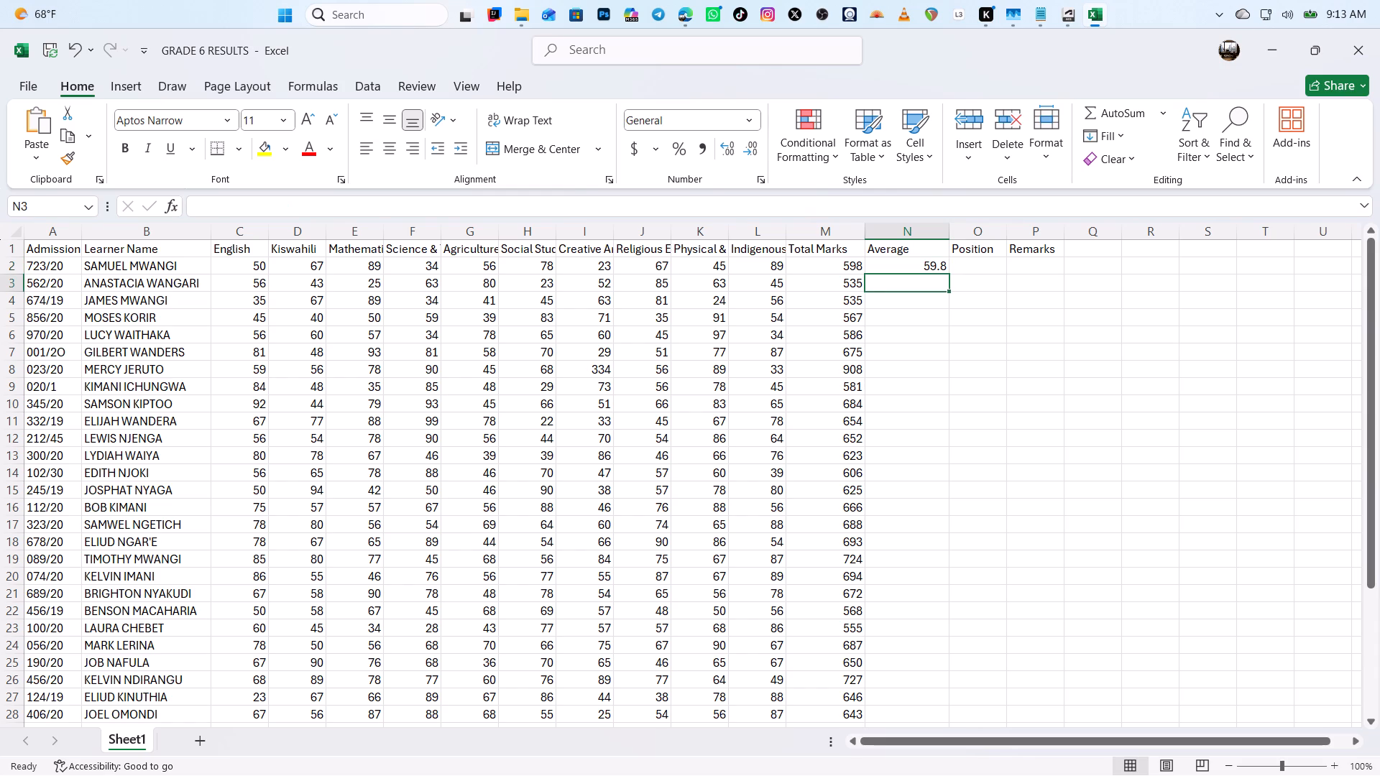
left_click(939, 267)
double_click(948, 272)
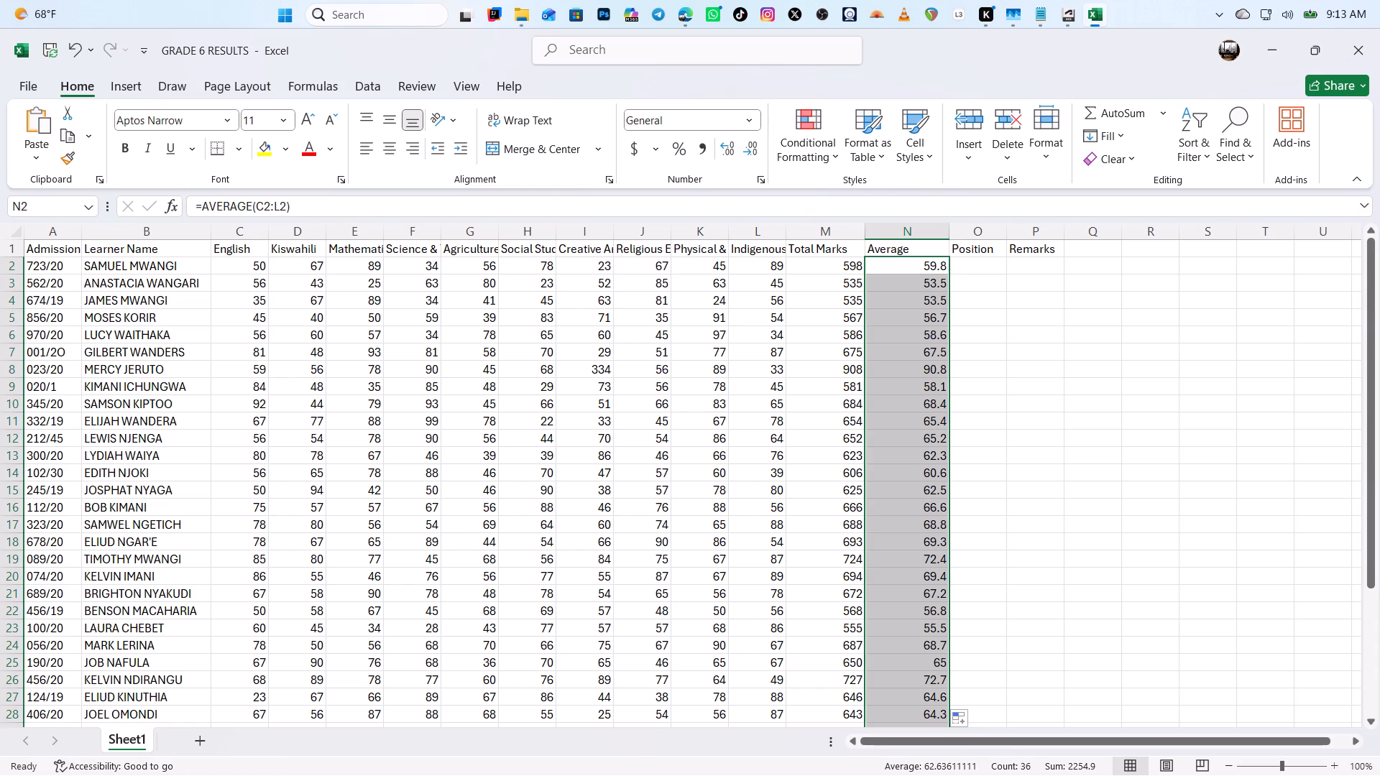
left_click_drag(1372, 575, 1379, 661)
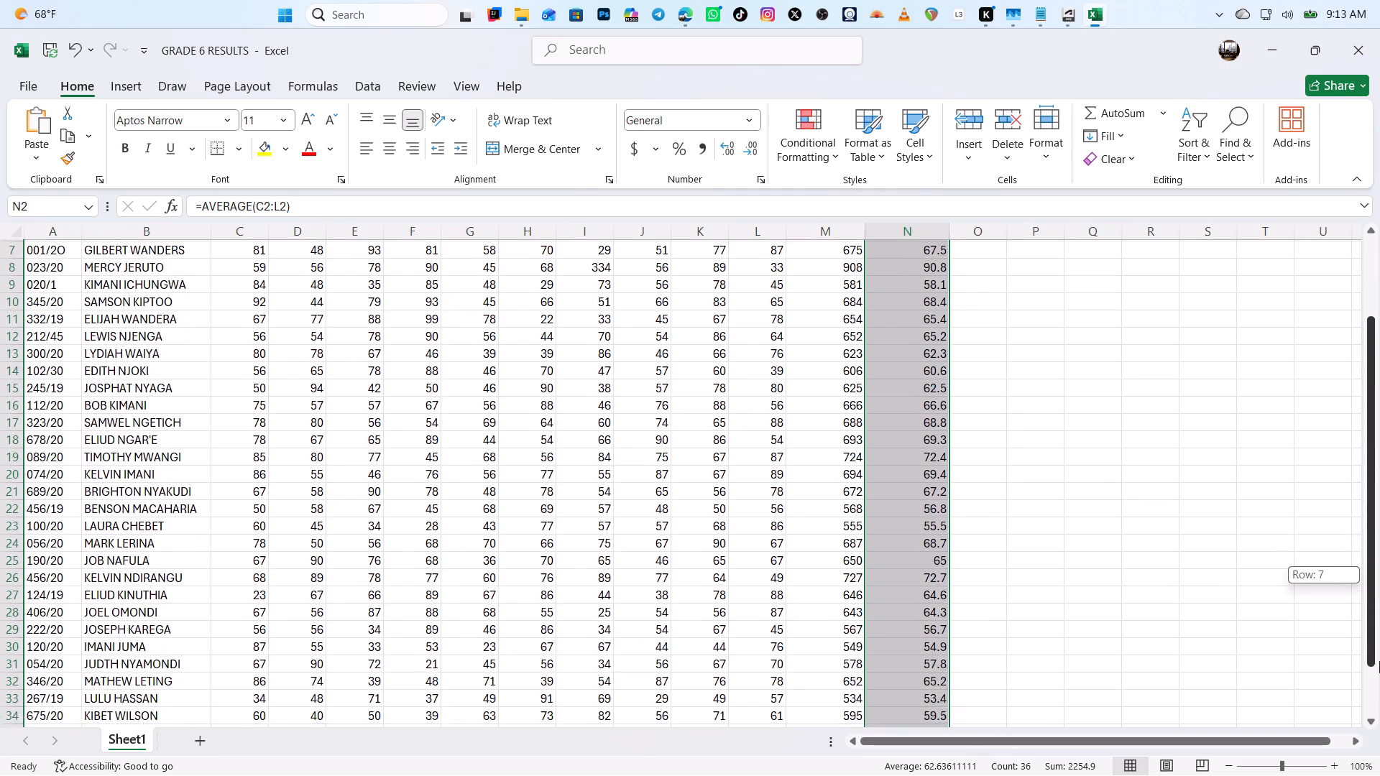
left_click_drag(1379, 661, 1374, 706)
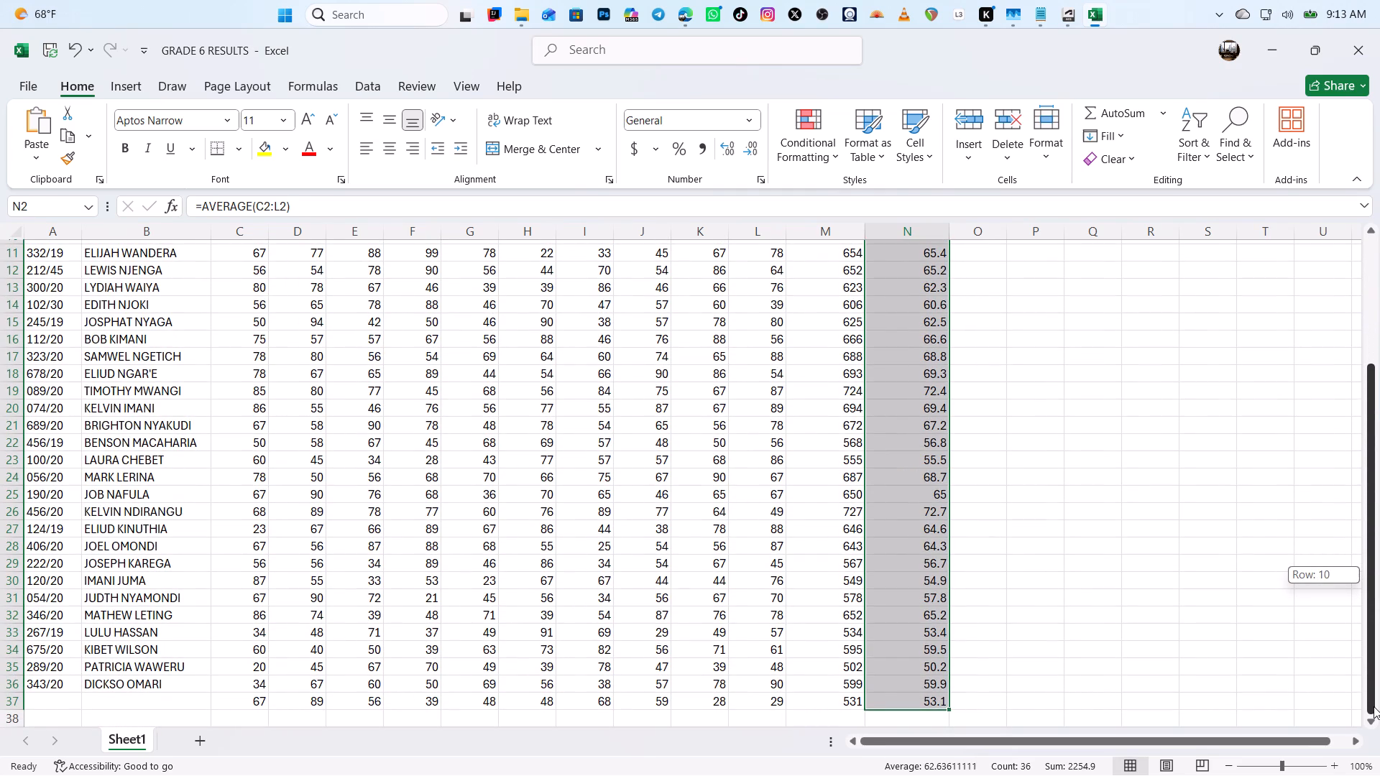
left_click_drag(1374, 706, 1378, 668)
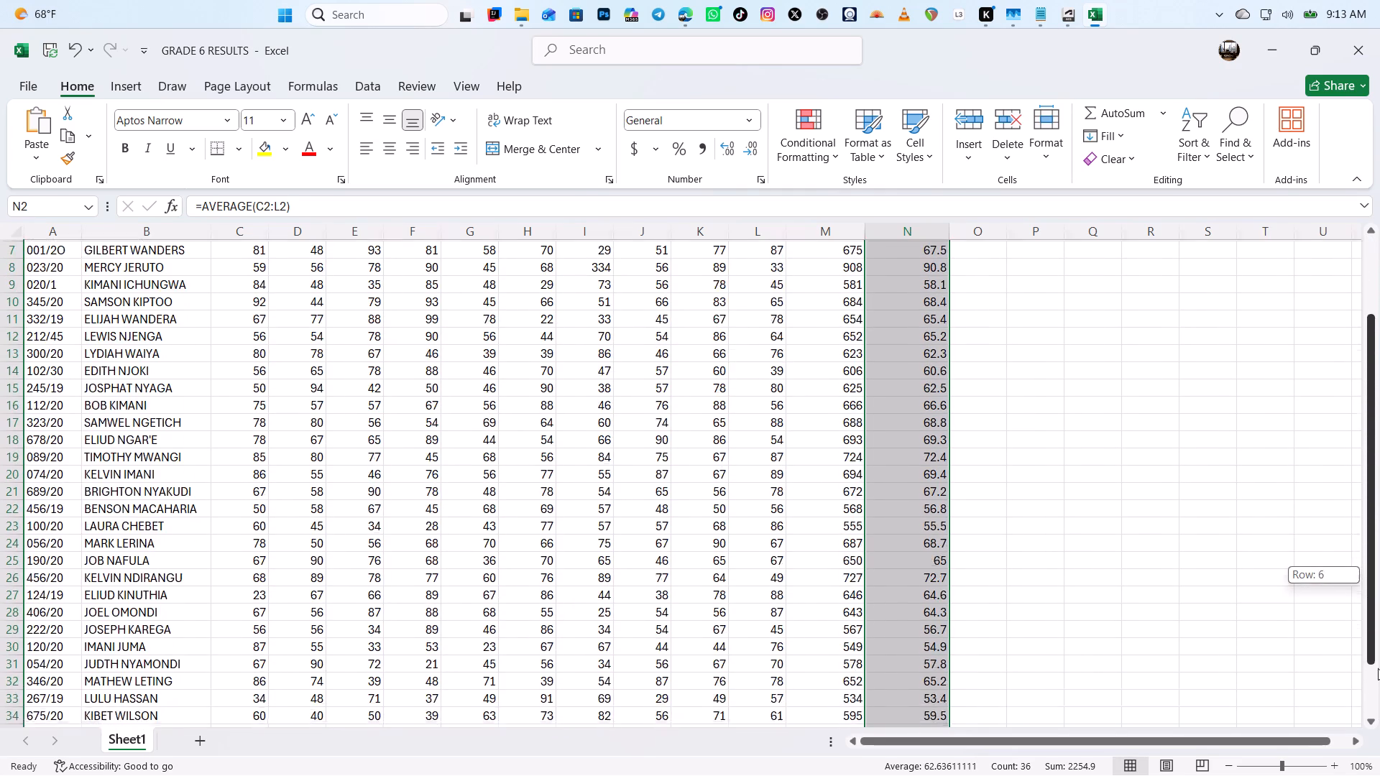
left_click_drag(1378, 668, 1358, 519)
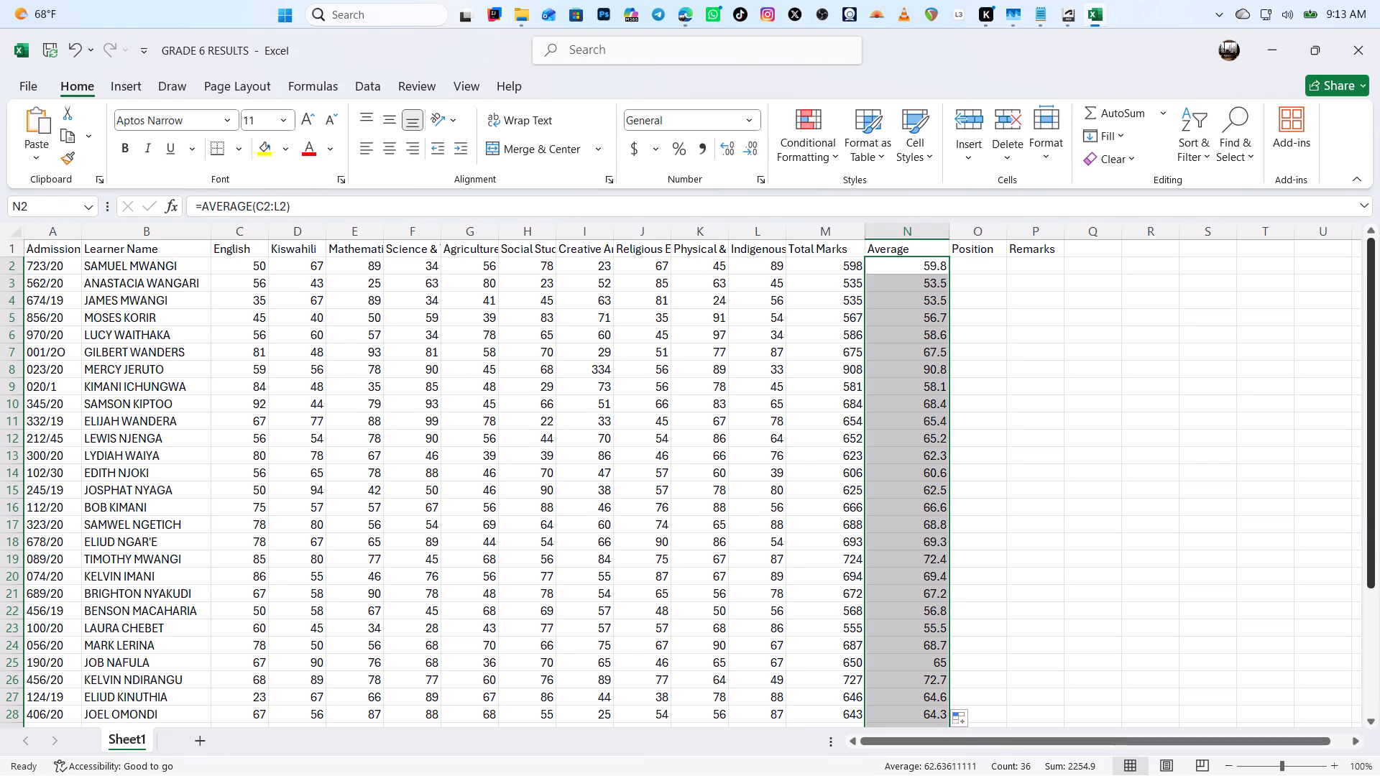
left_click_drag(1373, 580, 1374, 677)
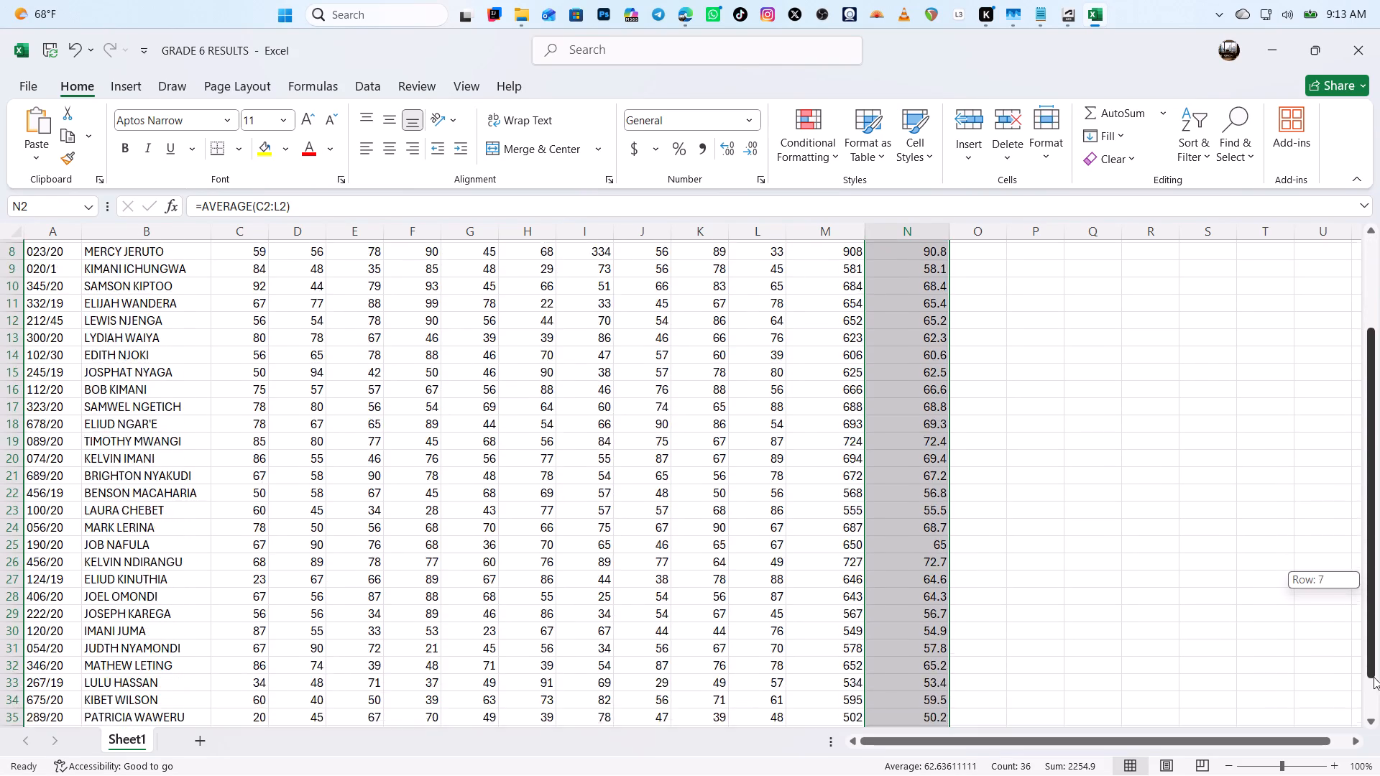
left_click_drag(1374, 677, 1363, 516)
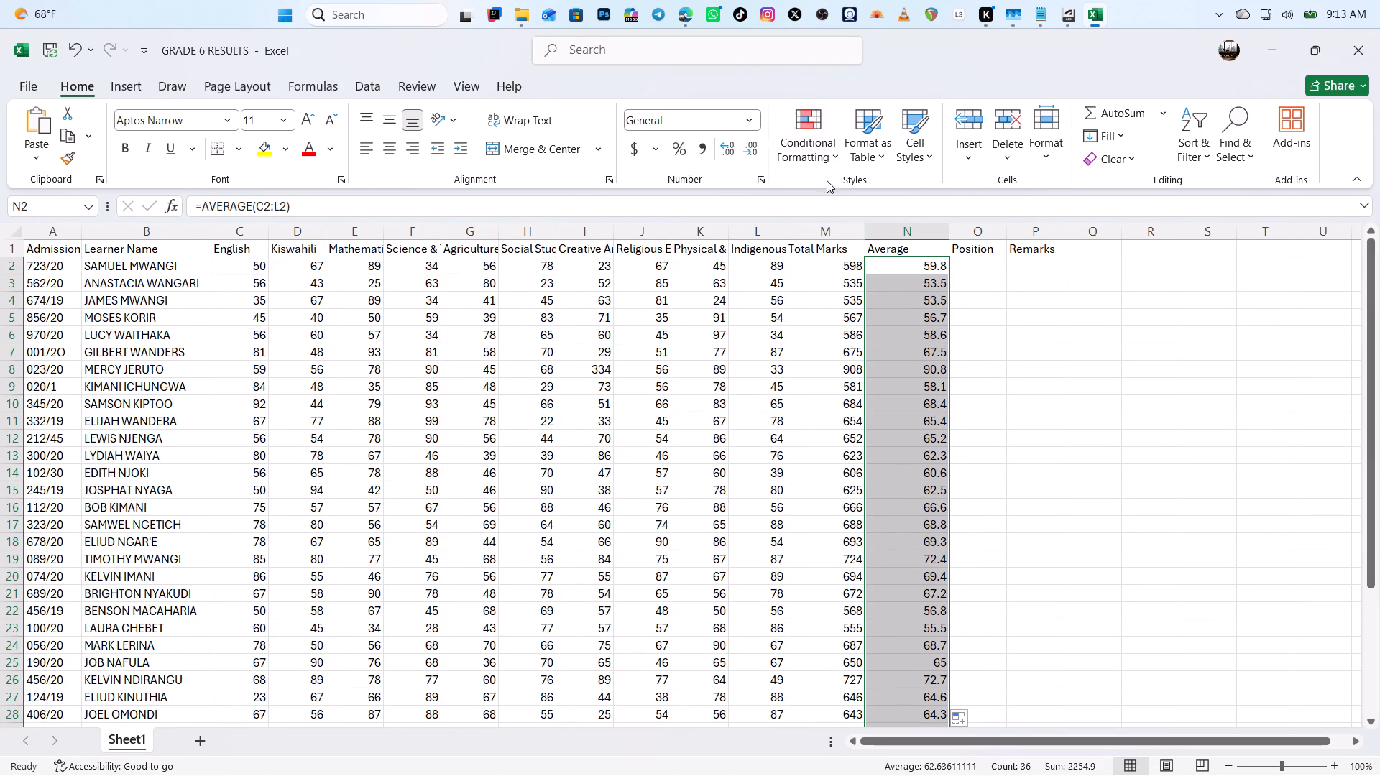
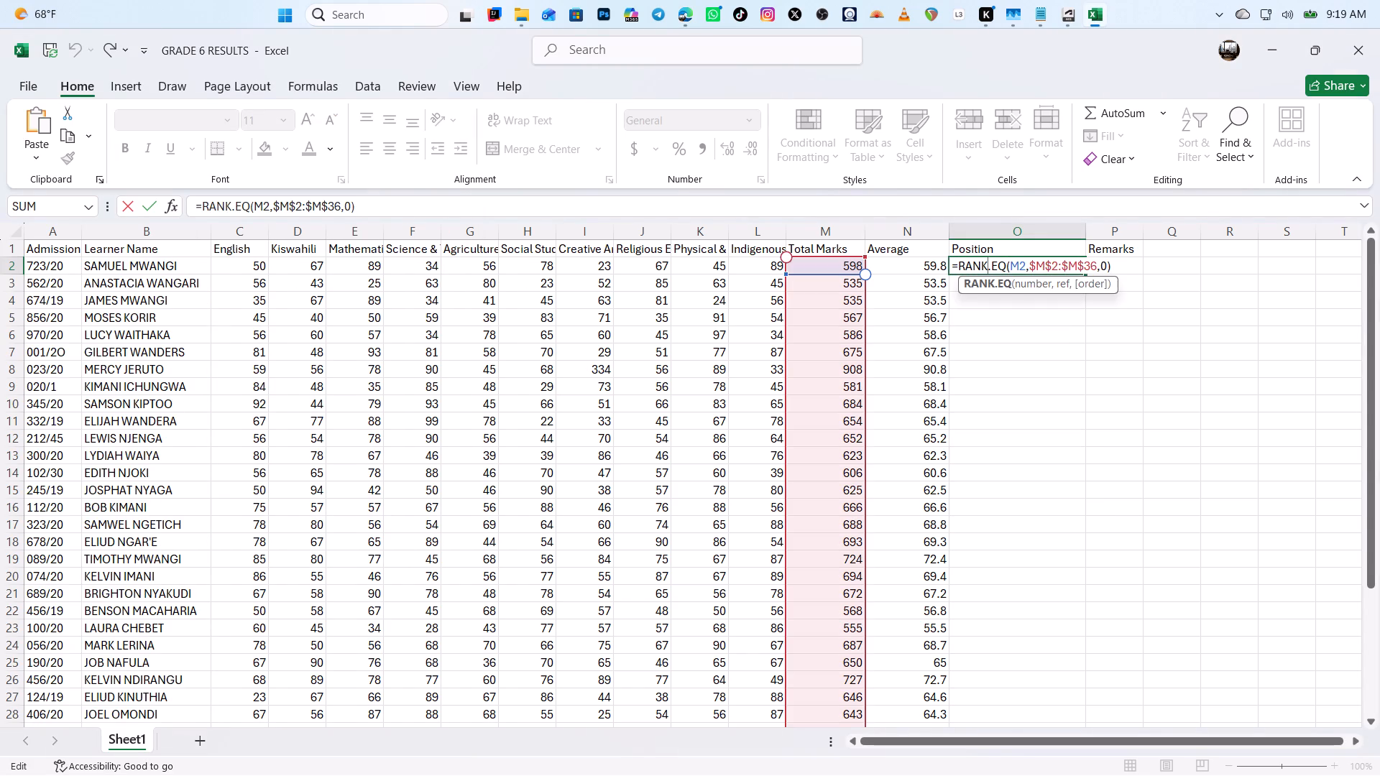
left_click(1041, 269)
key("Return")
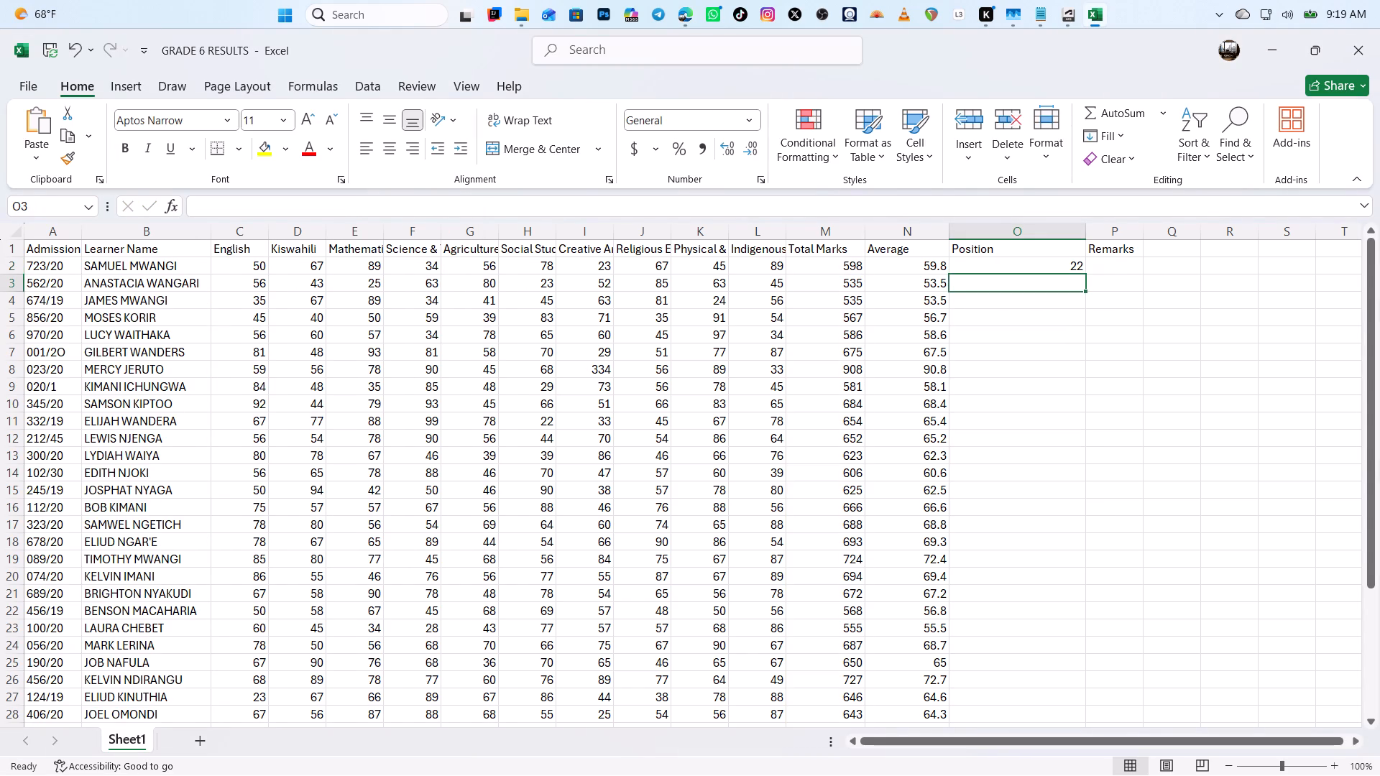
Fill the ranking formula from cell O2 down the Position column through row 37.
left_click(1072, 266)
double_click(1085, 270)
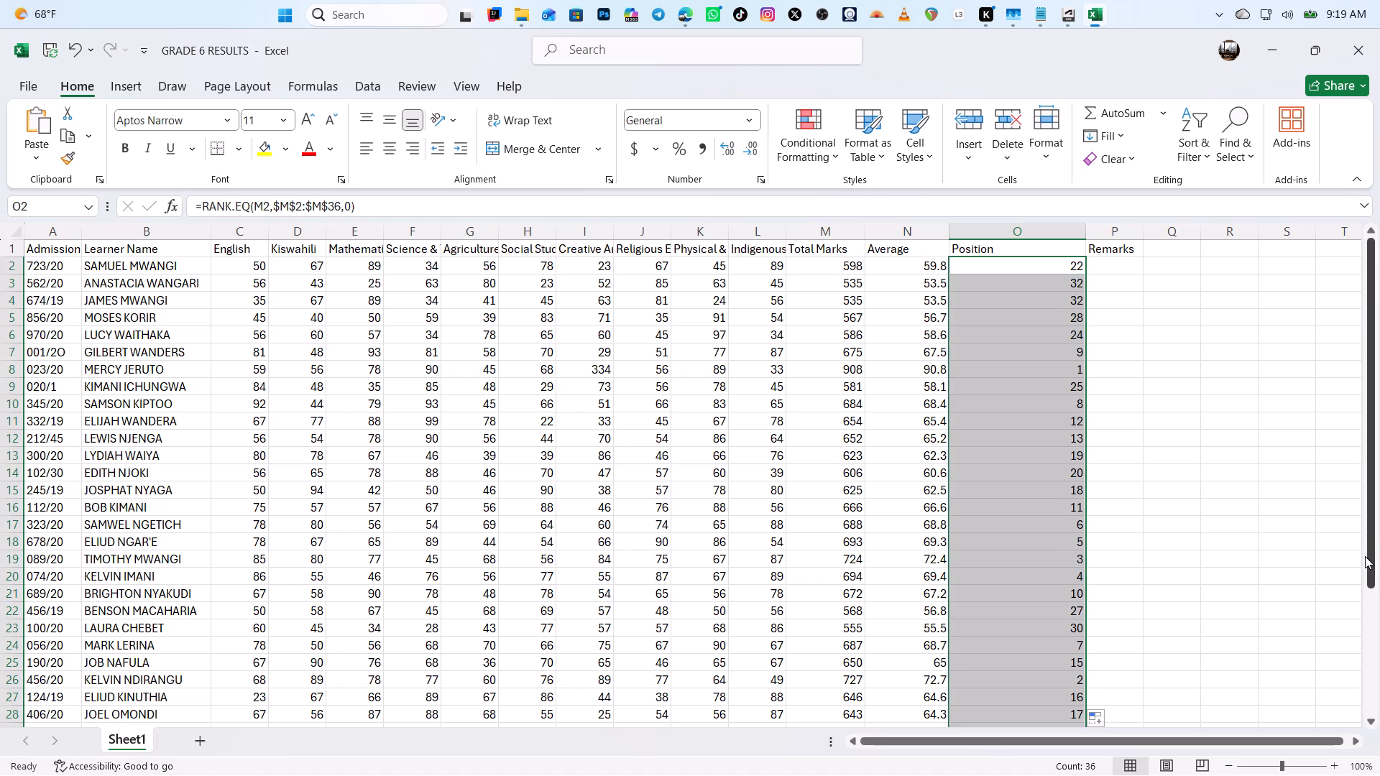
Examine the ranking formula and error indicator in cell O37, and compare it with the neighbouring average and the positions above.
left_click_drag(1363, 558, 1348, 696)
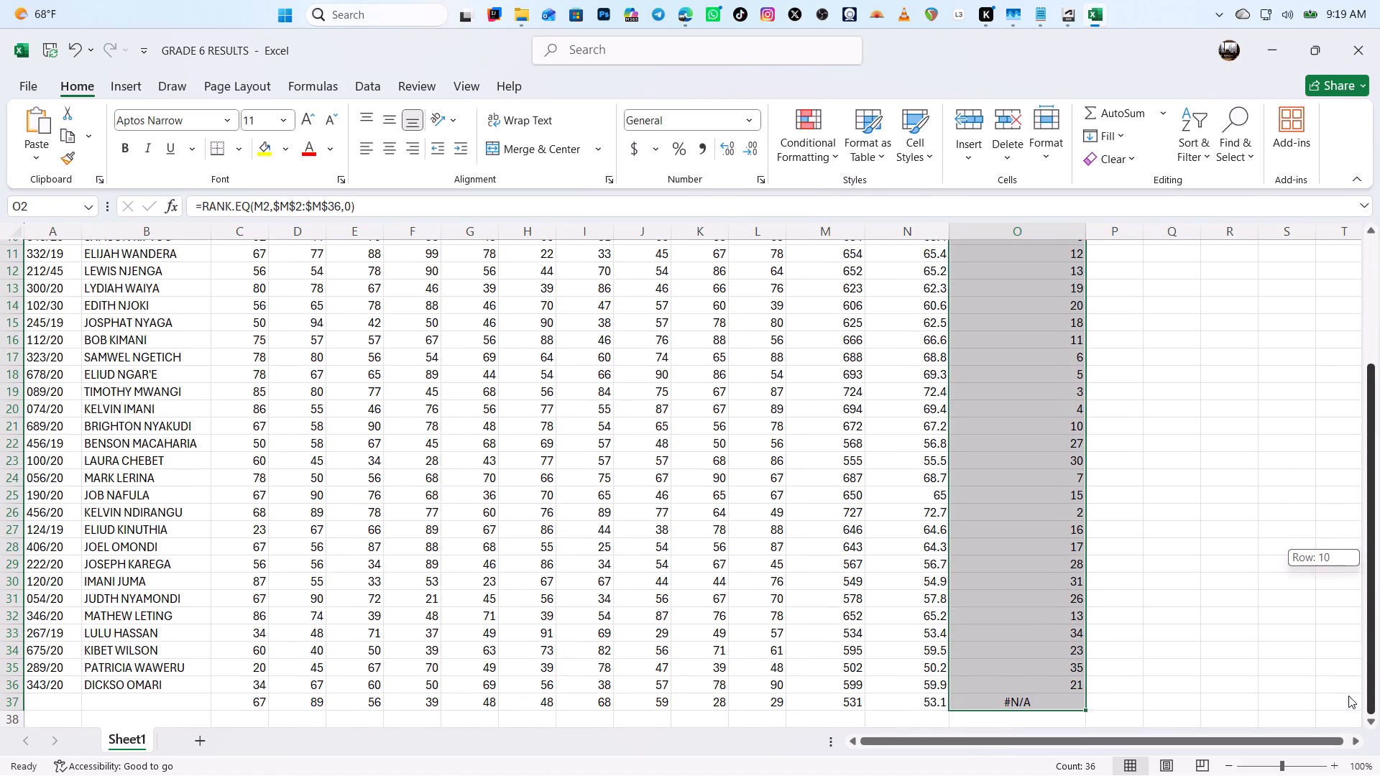
left_click_drag(1348, 696, 1348, 704)
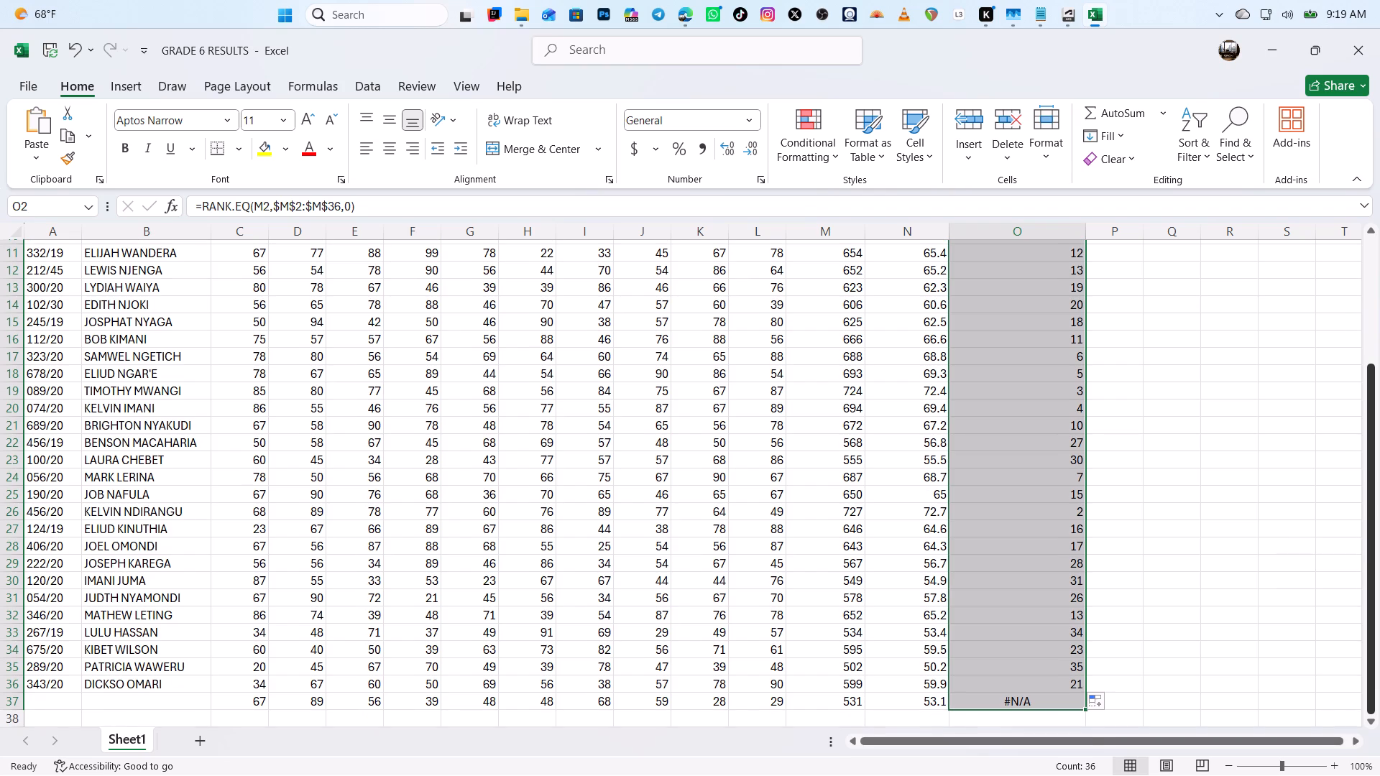
left_click(1017, 698)
double_click(1017, 700)
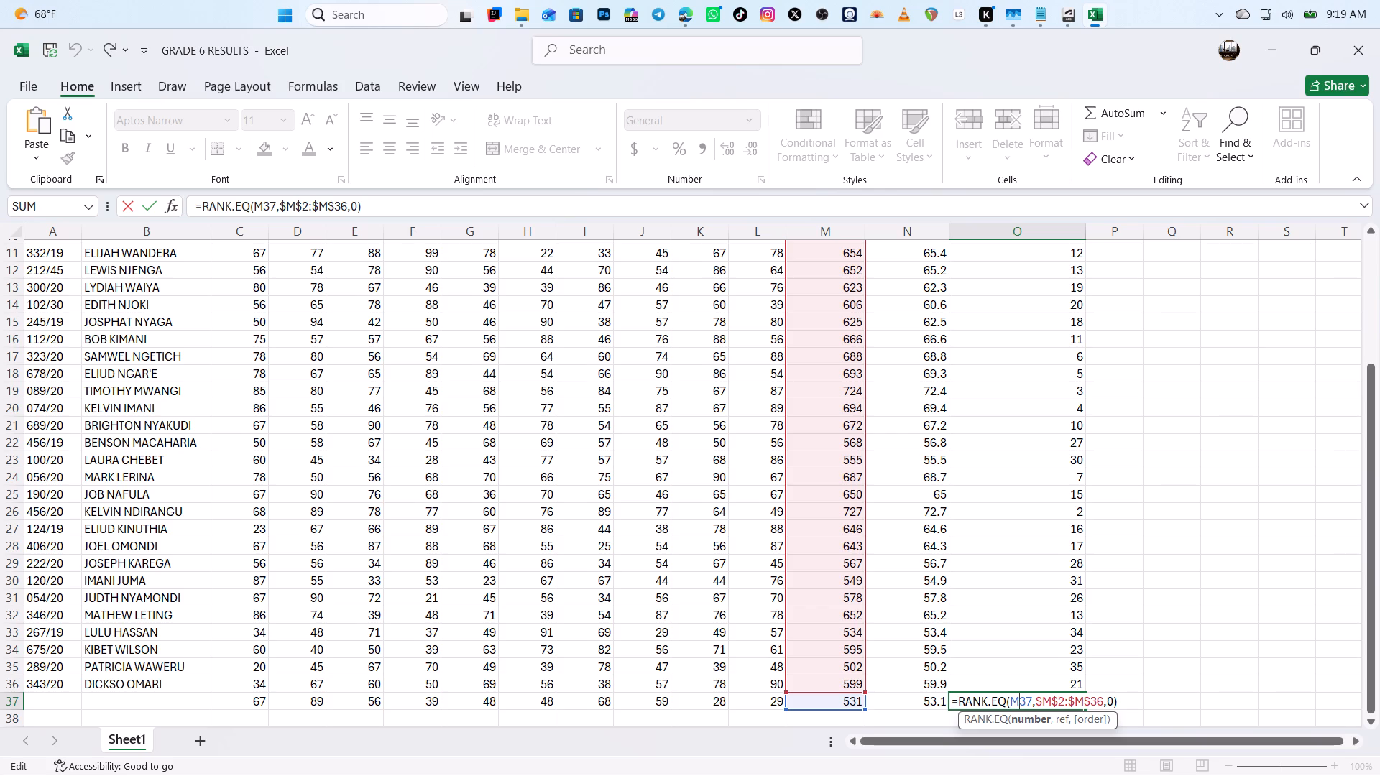
key("Return")
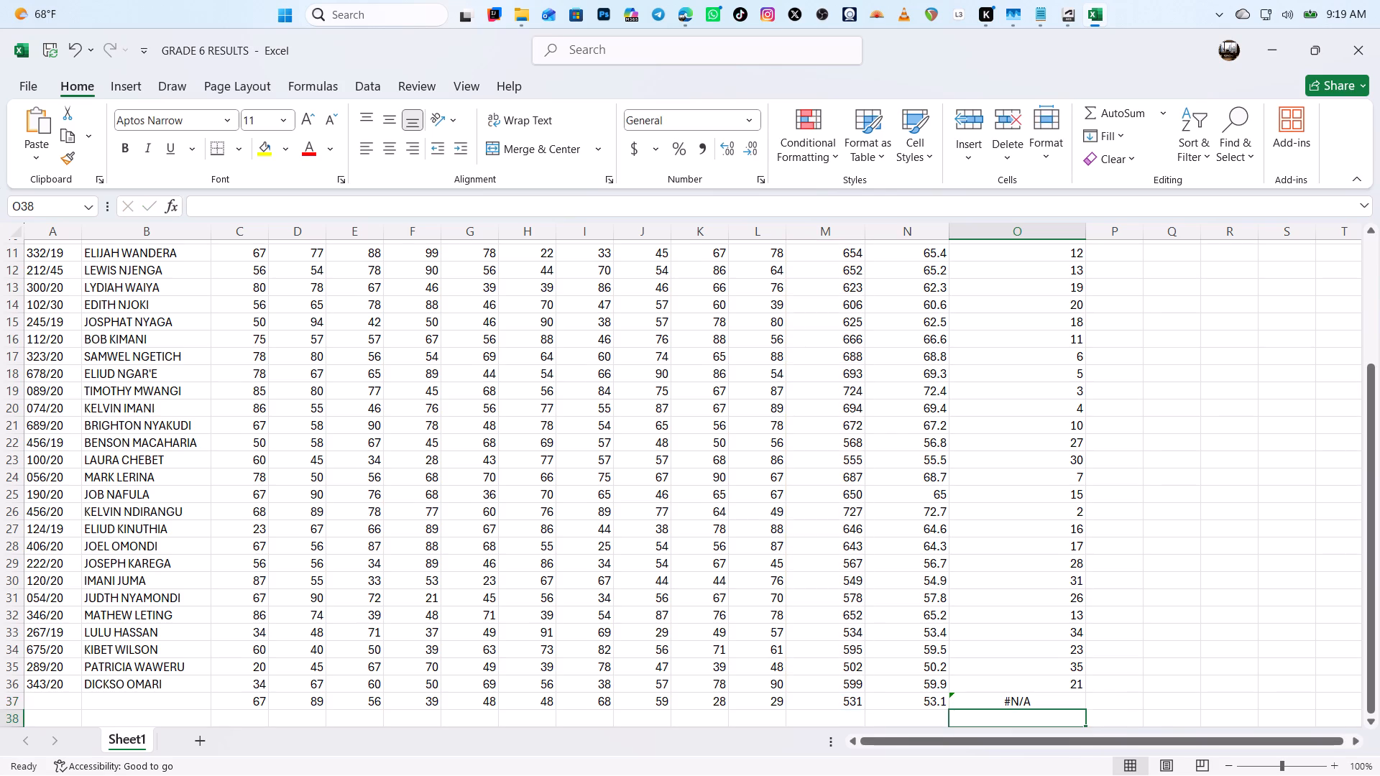
left_click(1025, 698)
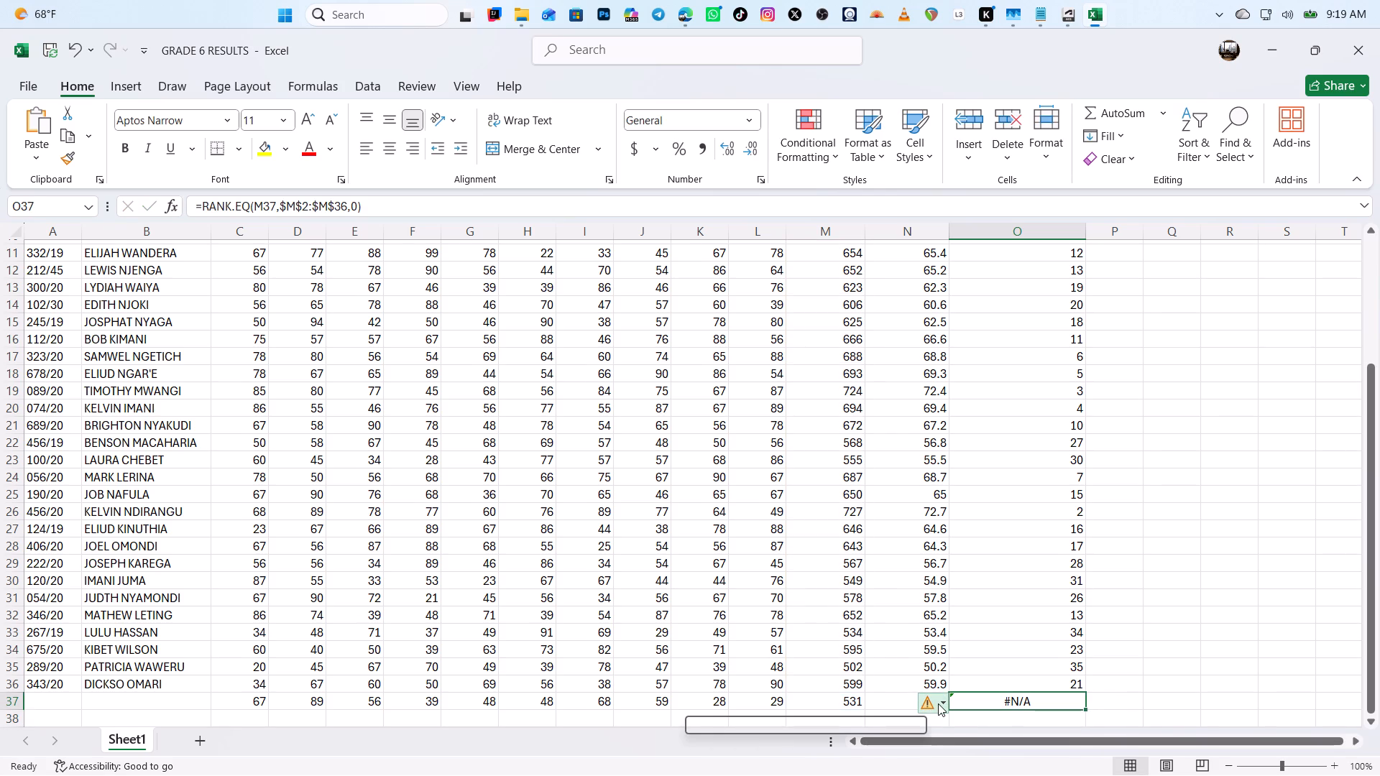
left_click(938, 703)
left_click(965, 655)
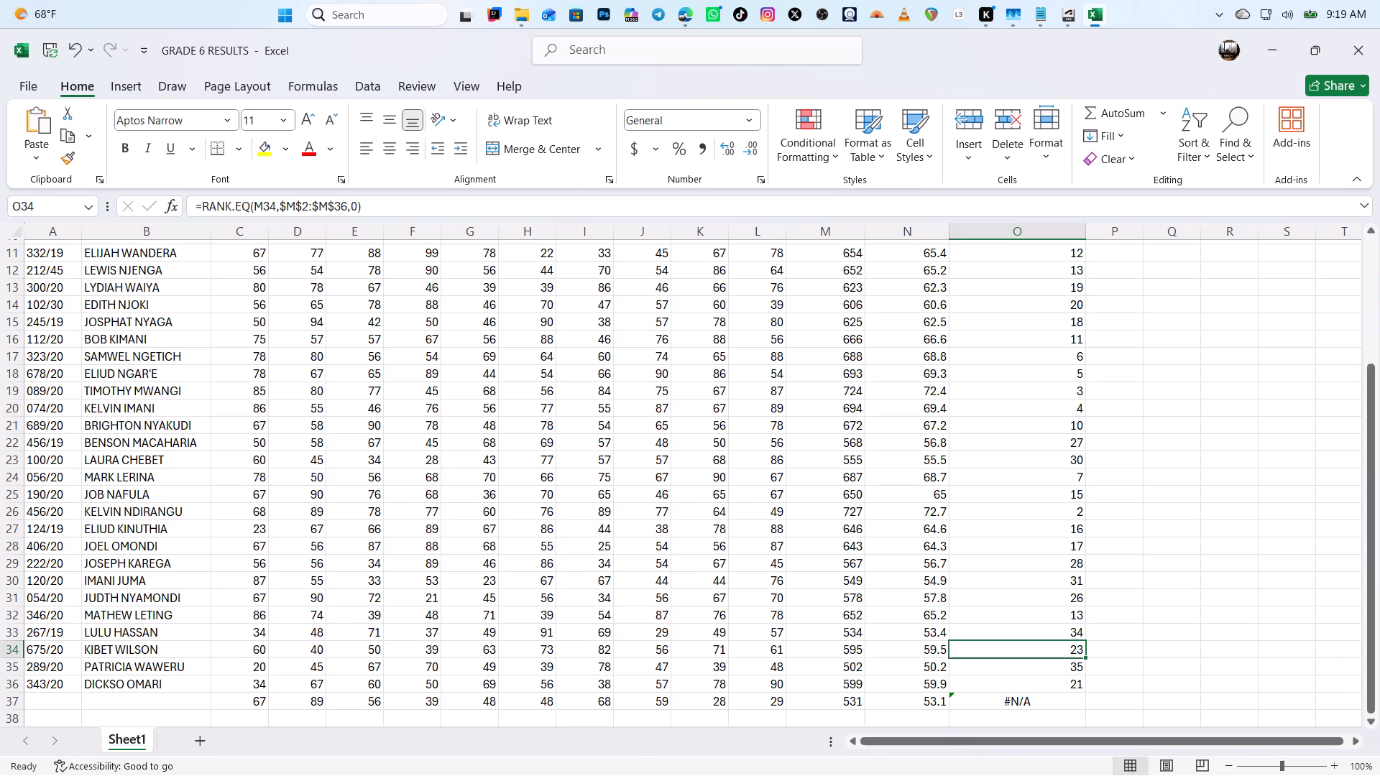
left_click(925, 702)
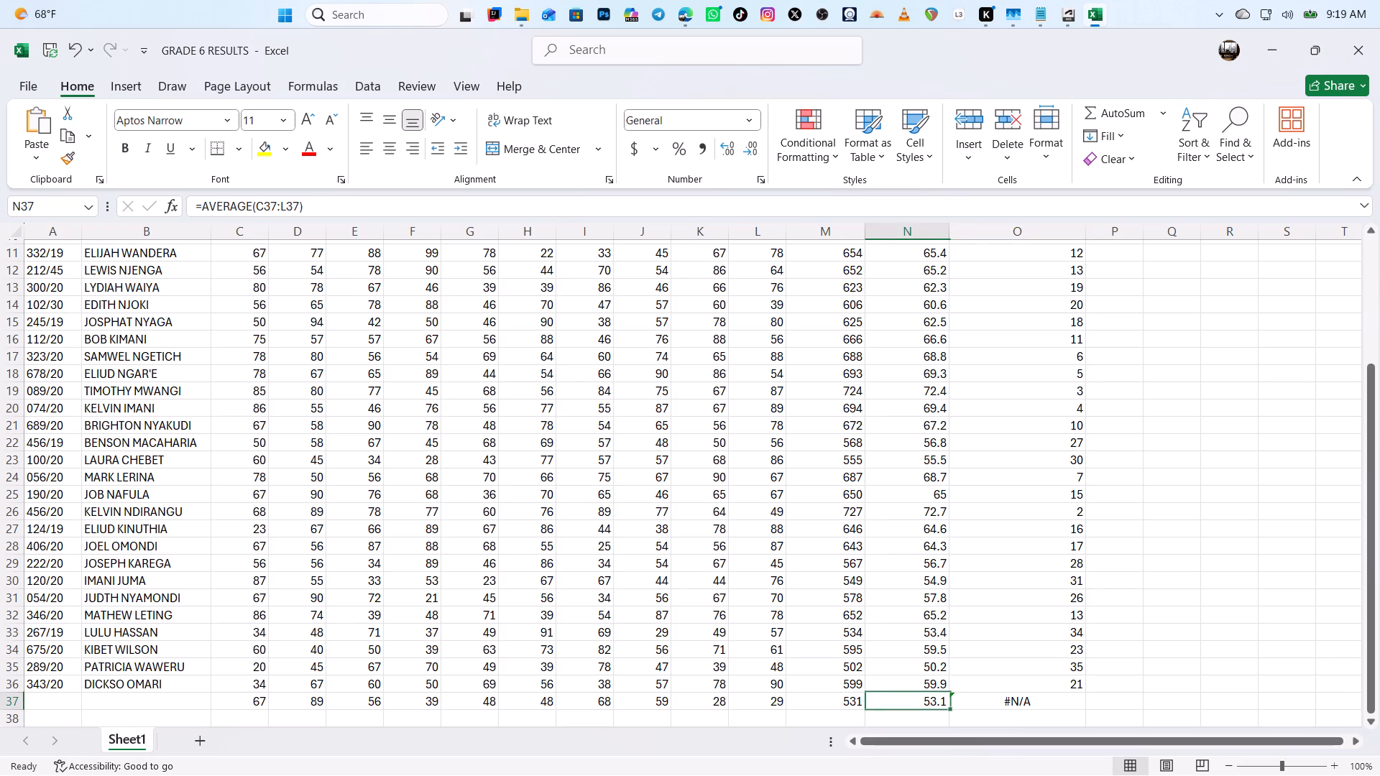
left_click(925, 702)
left_click(980, 702)
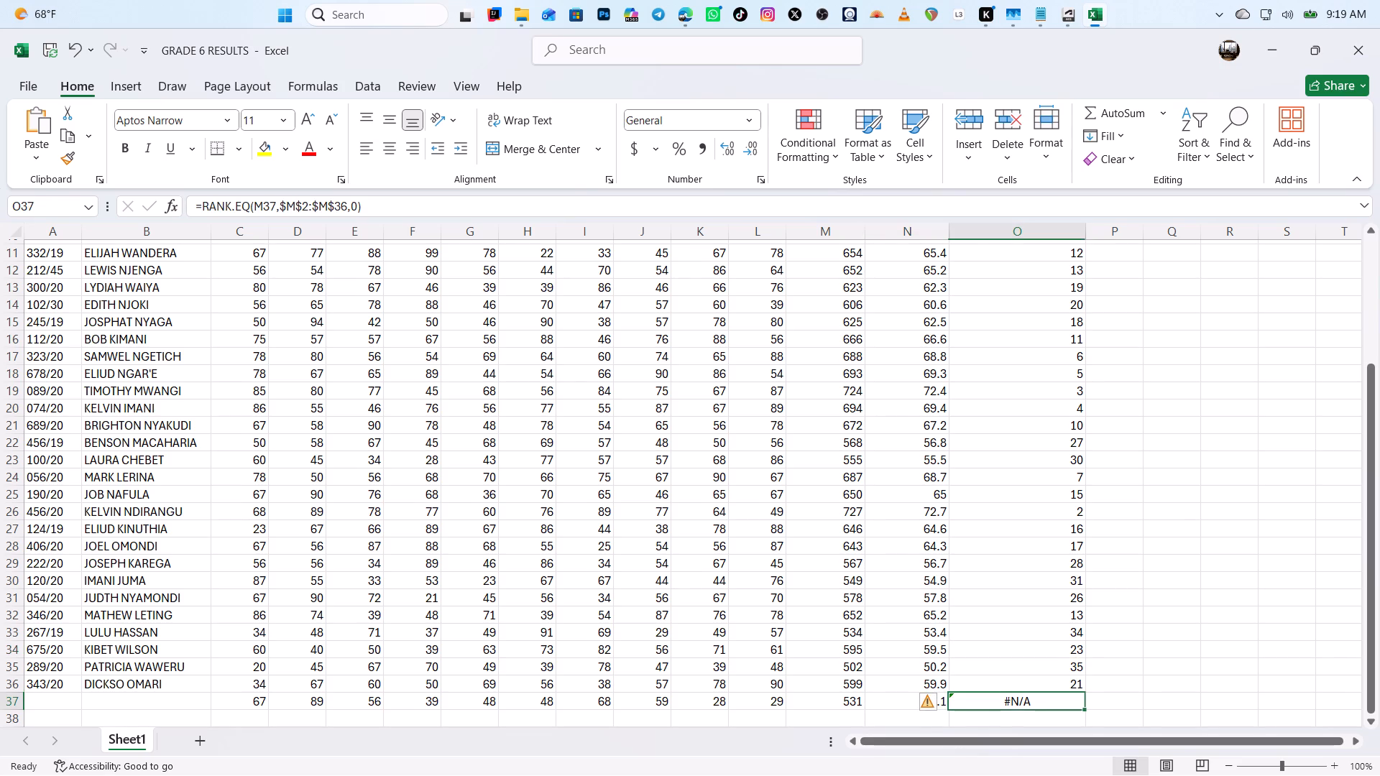
left_click(942, 708)
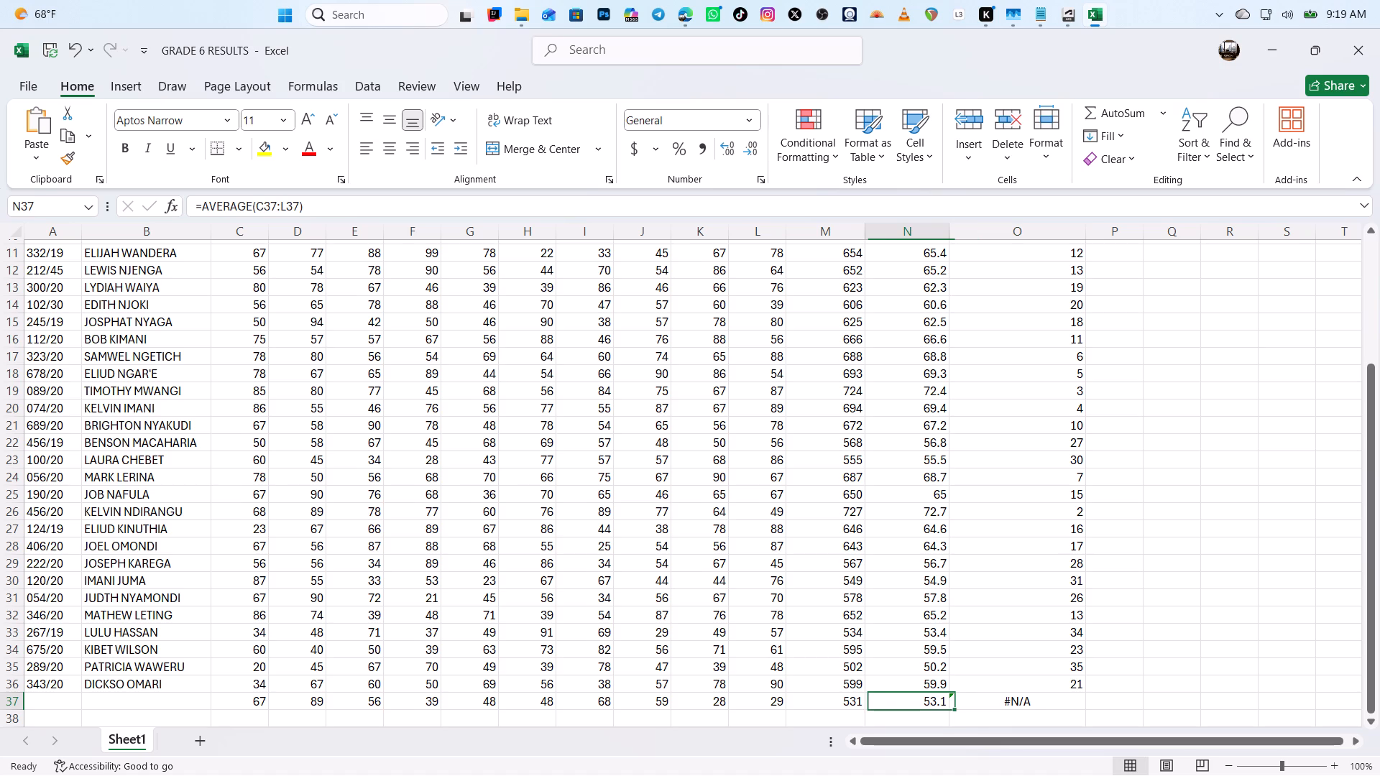
Review the Position column, and clear the contents of range B37:Q38, including the nameless row of marks below the last learner.
left_click_drag(1365, 557, 1366, 546)
left_click(1366, 544)
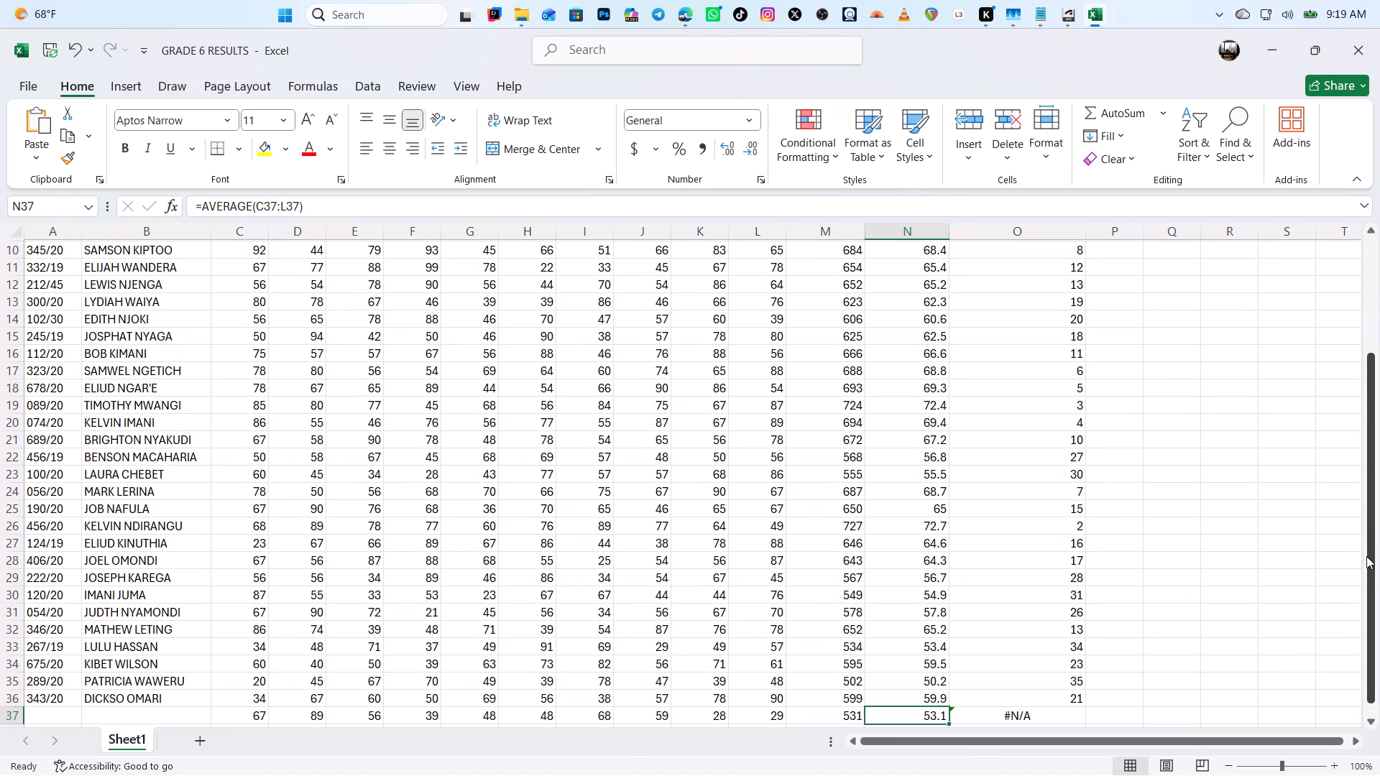
left_click_drag(1368, 563, 1379, 512)
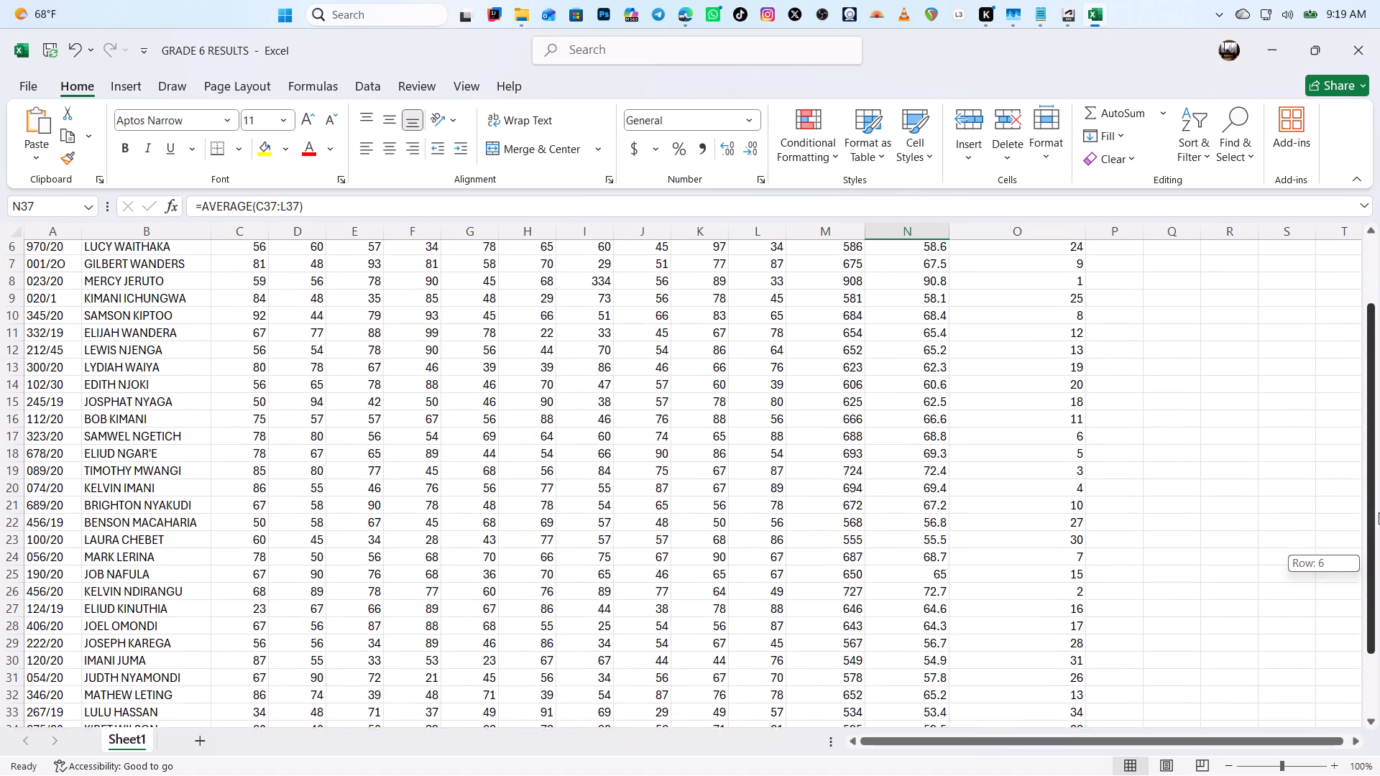
left_click_drag(1379, 512, 1379, 445)
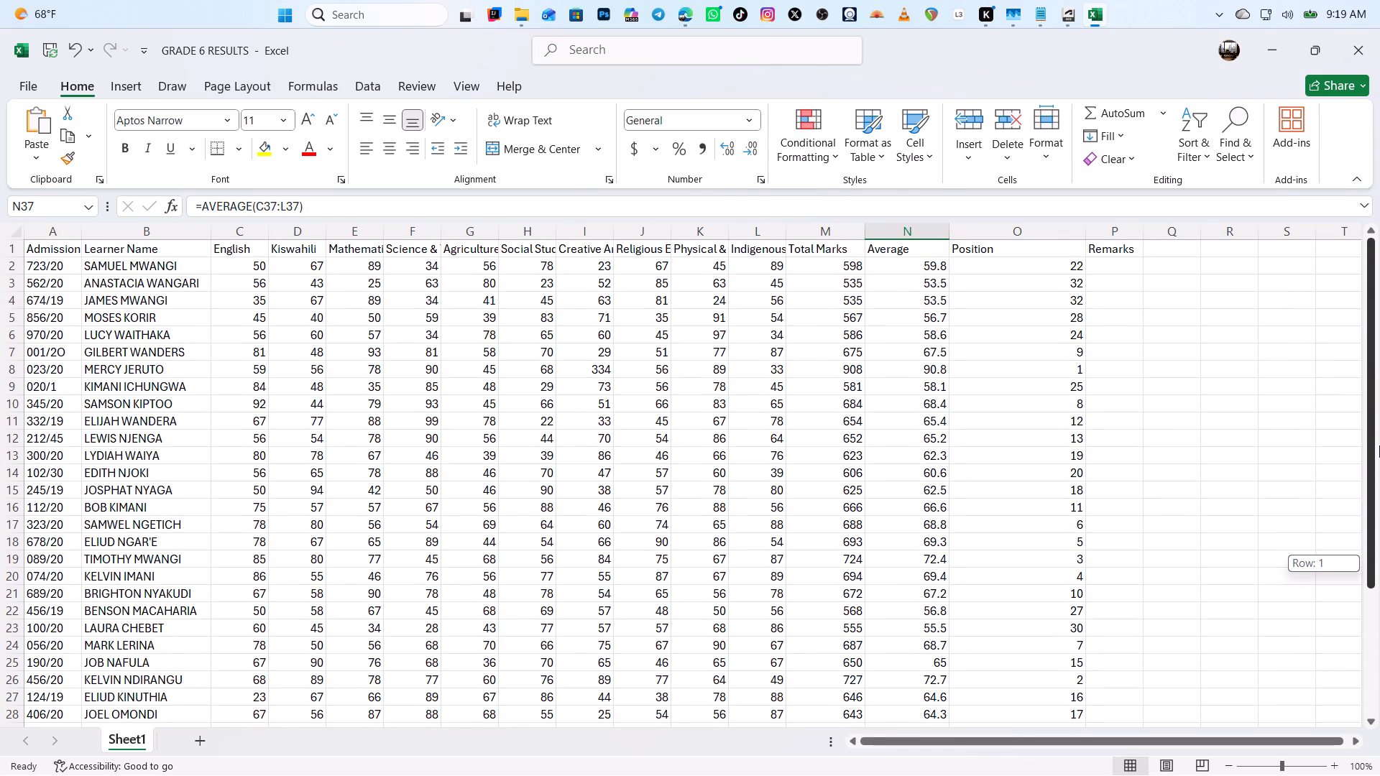
left_click_drag(1379, 445, 1367, 564)
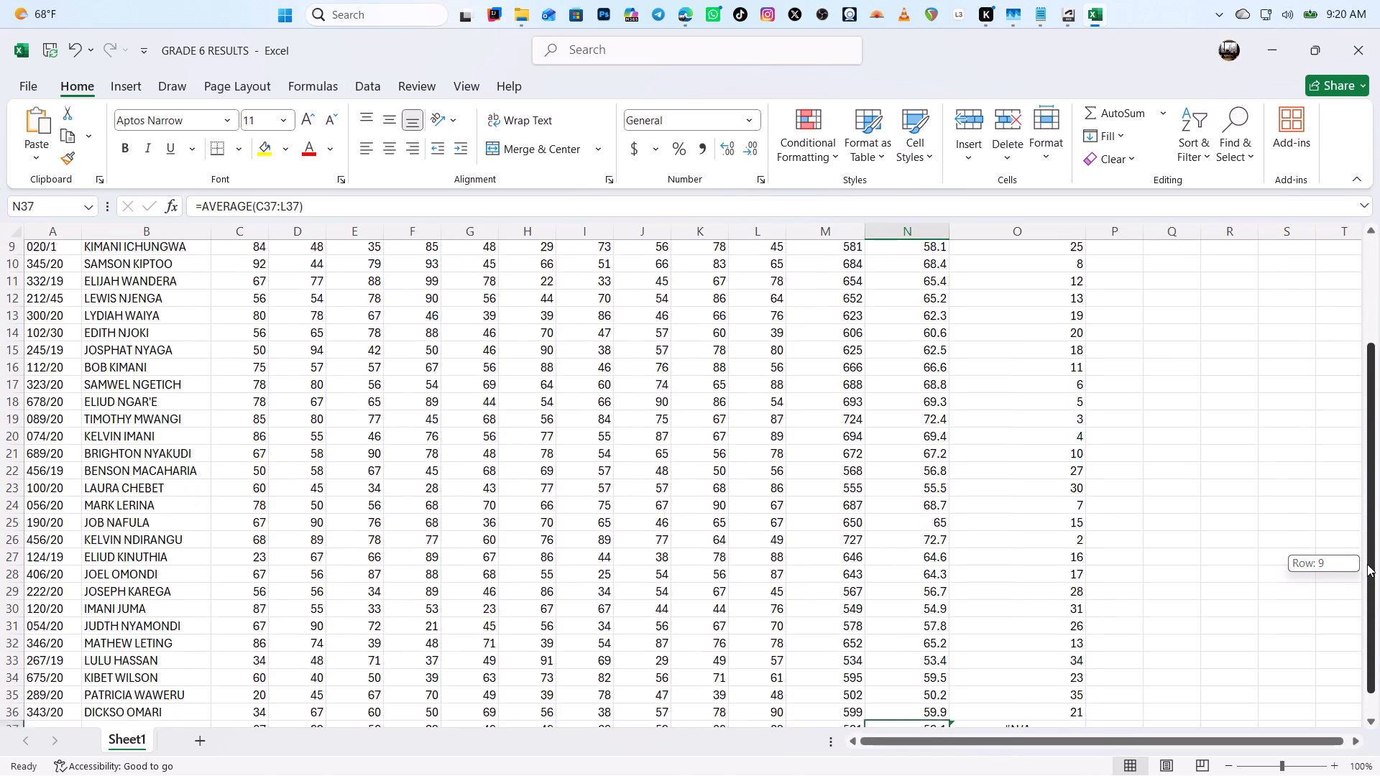
left_click_drag(1367, 564, 1360, 613)
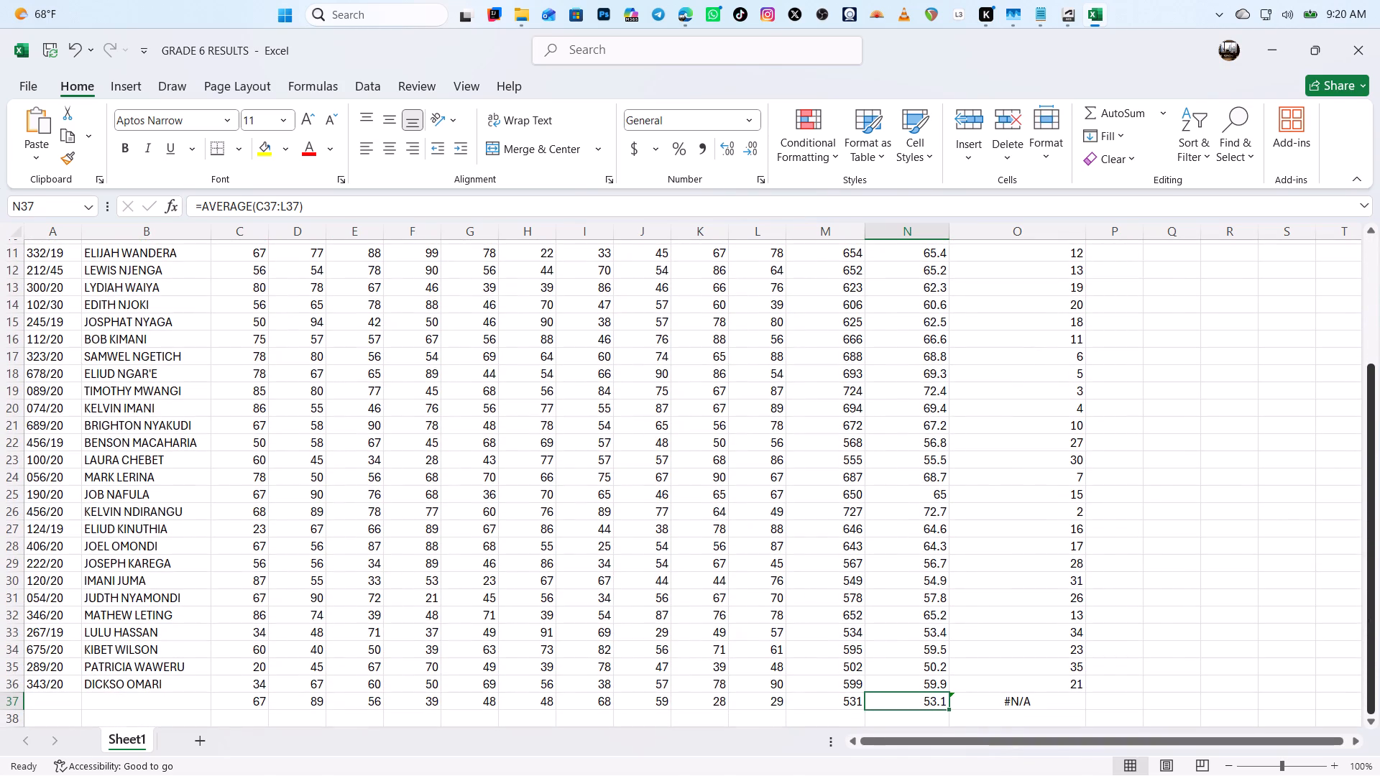
left_click_drag(1146, 708, 811, 703)
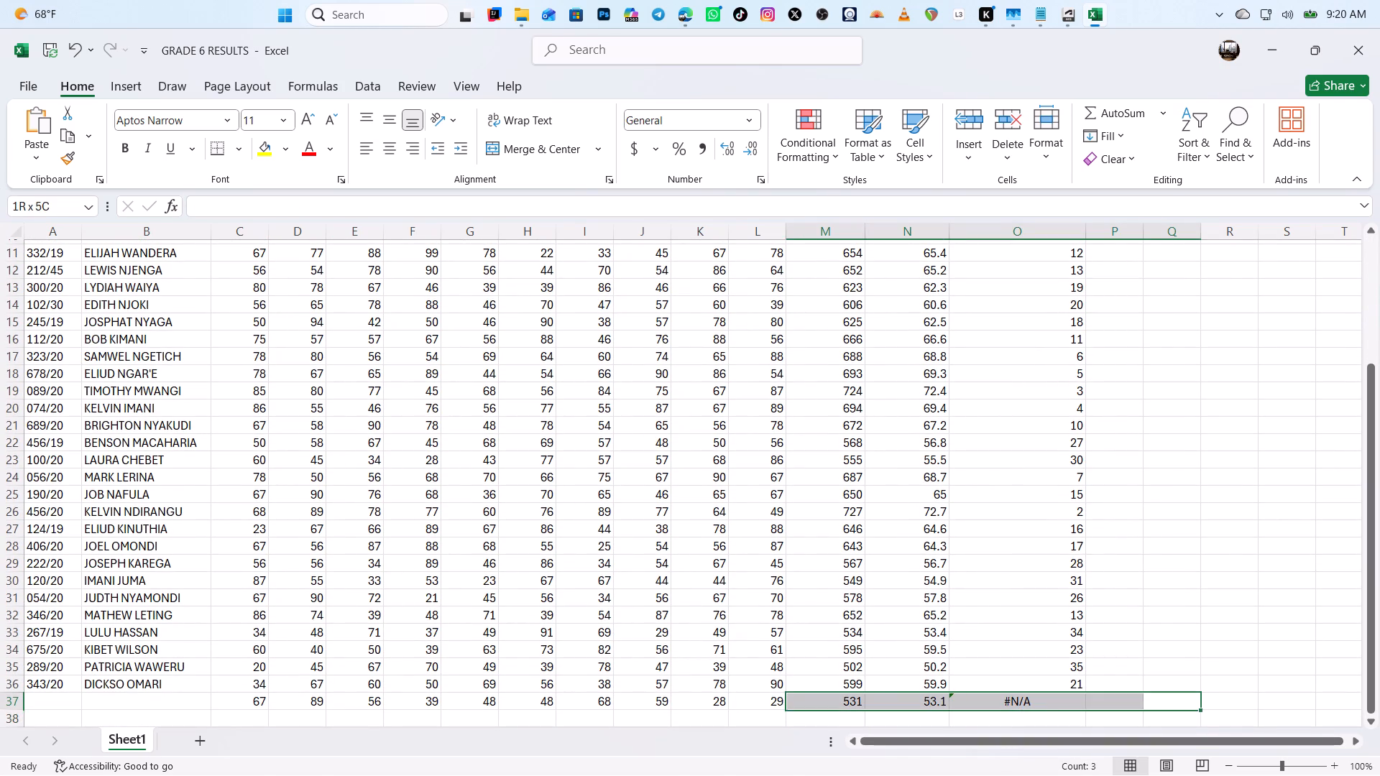
left_click_drag(811, 703, 146, 719)
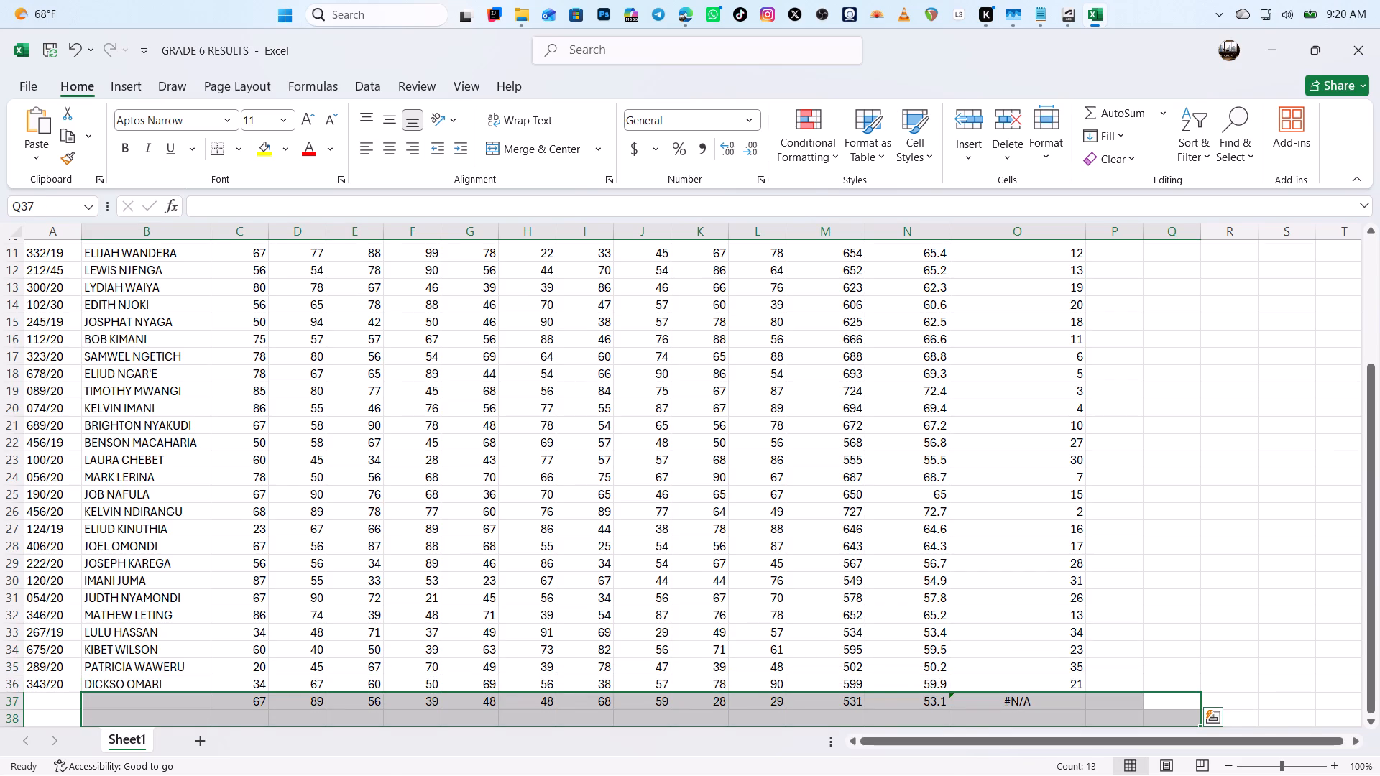
key("Delete")
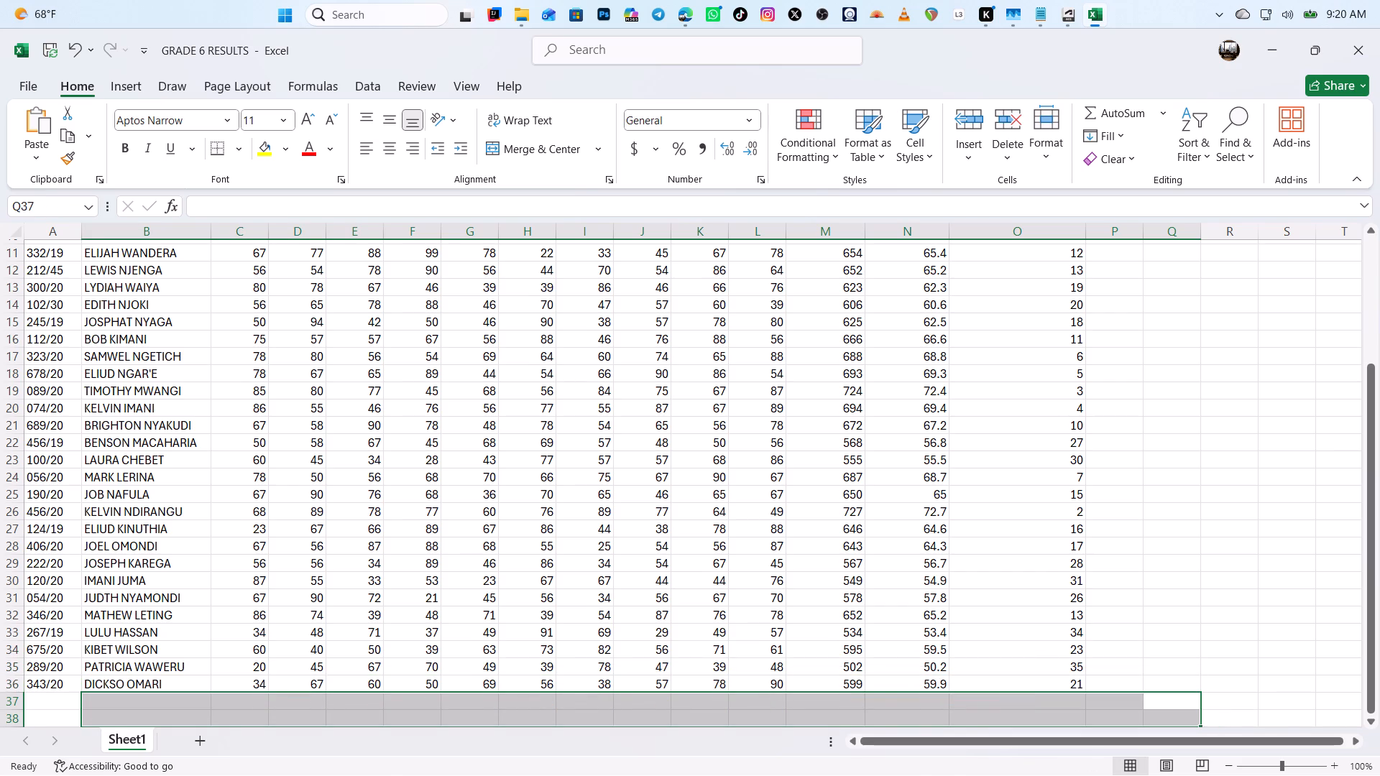
left_click(426, 677)
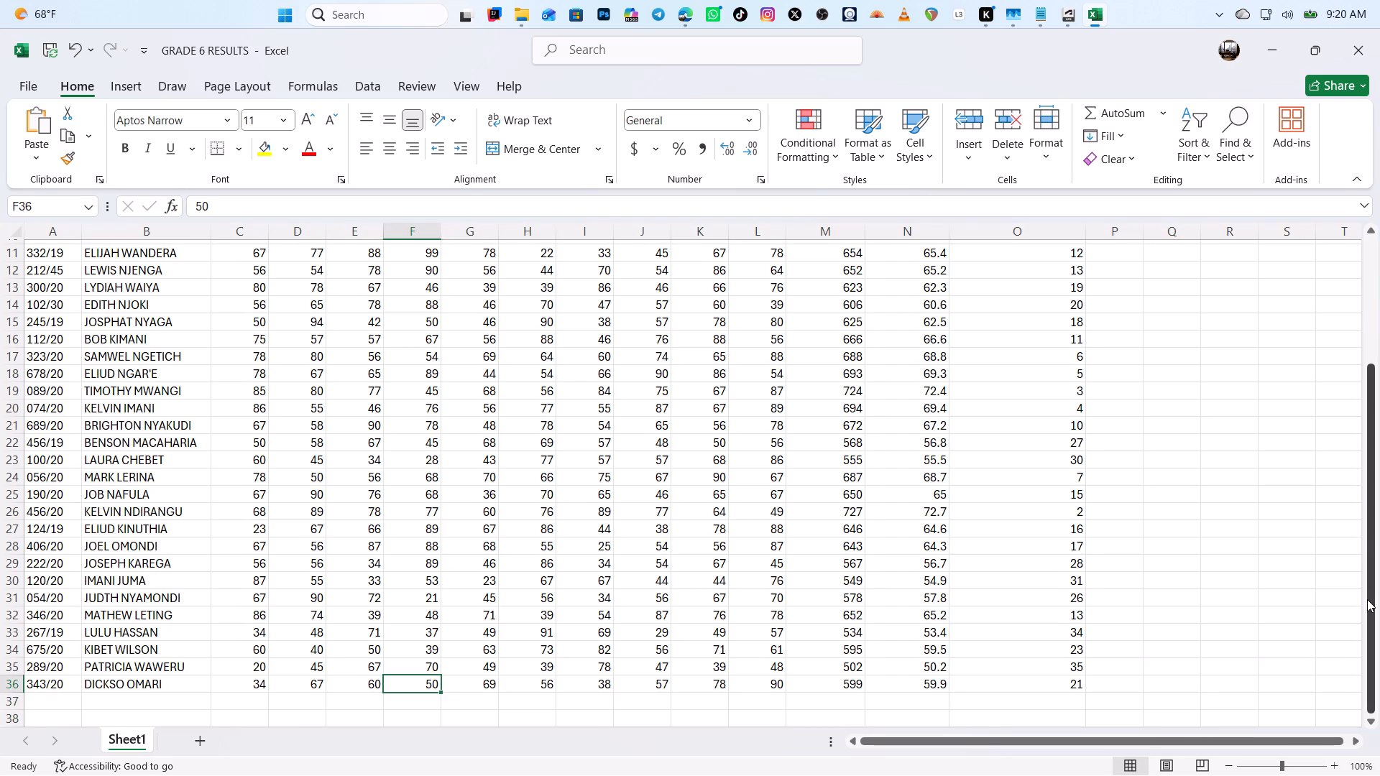
left_click_drag(1367, 600, 1342, 373)
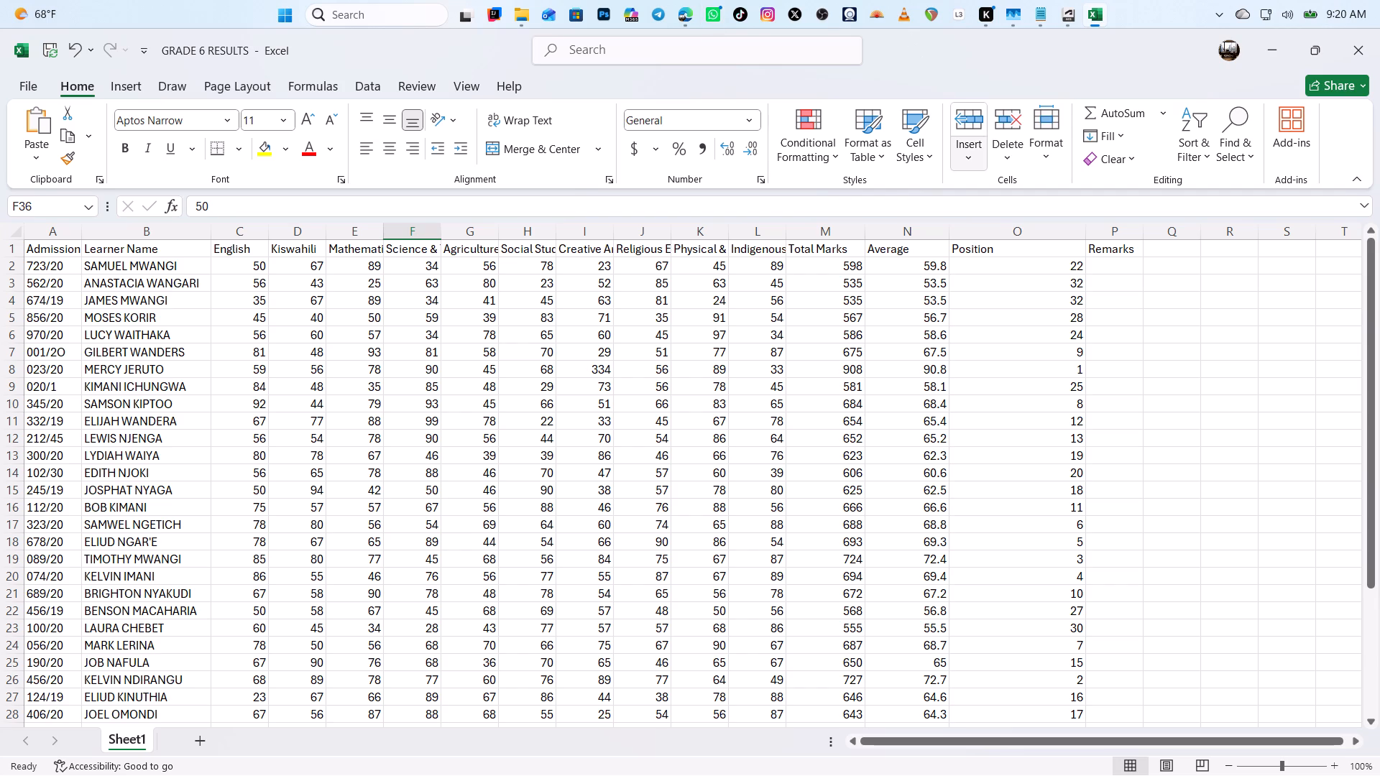
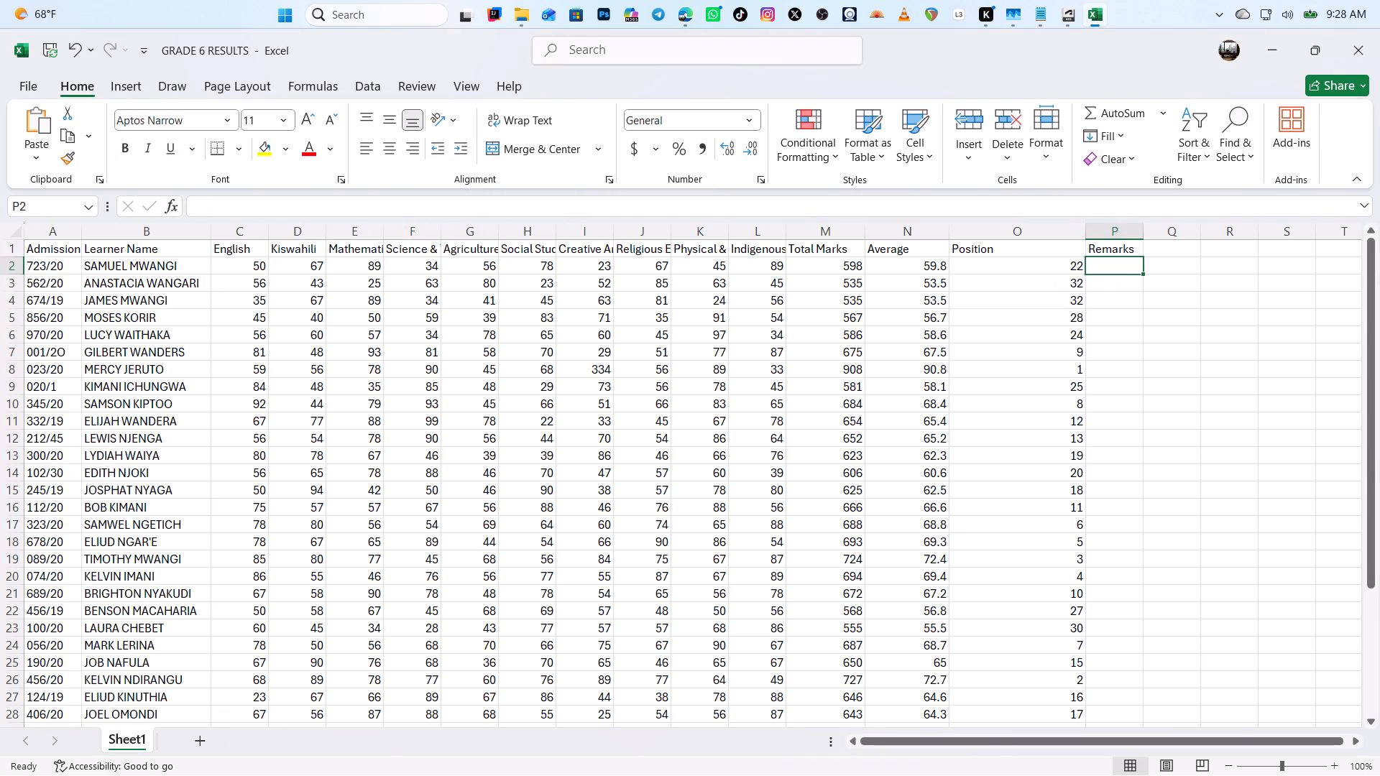
key("ctrl+v")
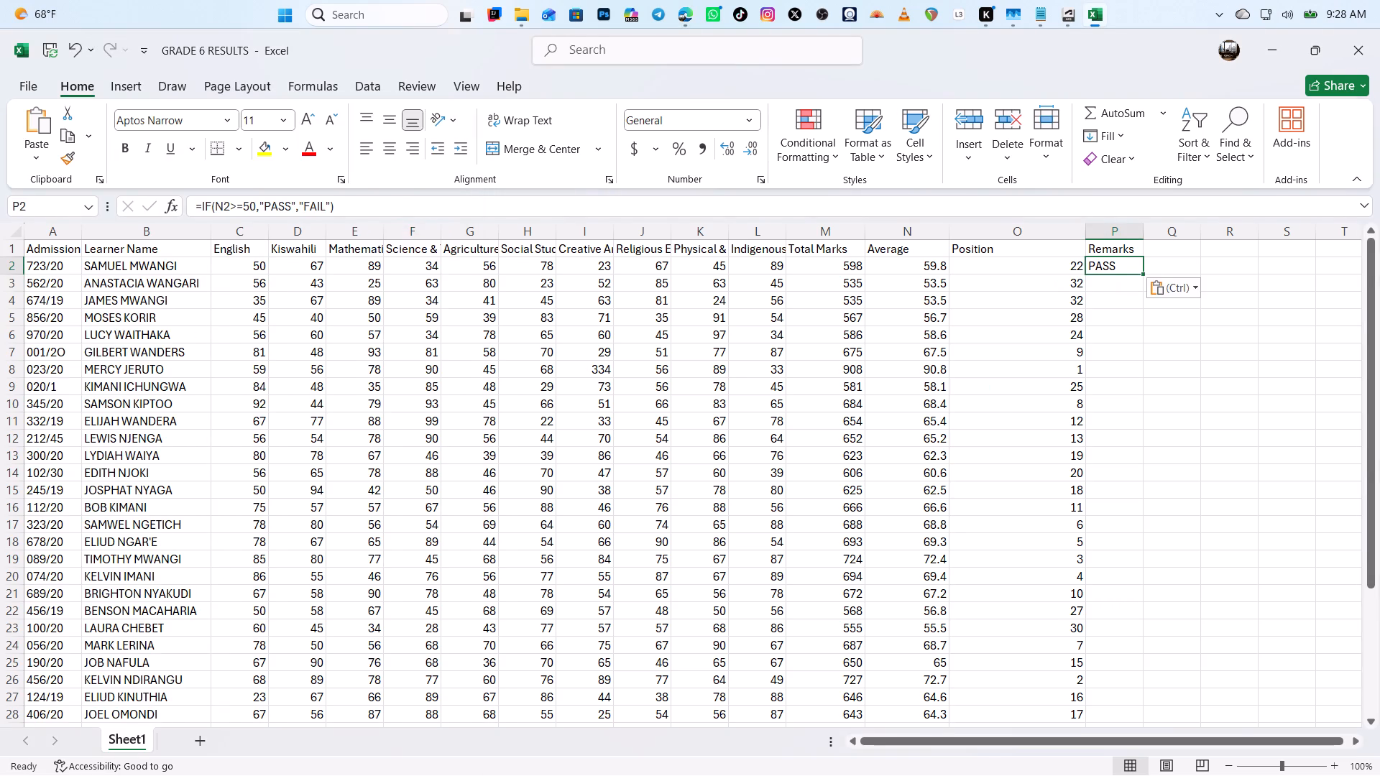
double_click(1103, 268)
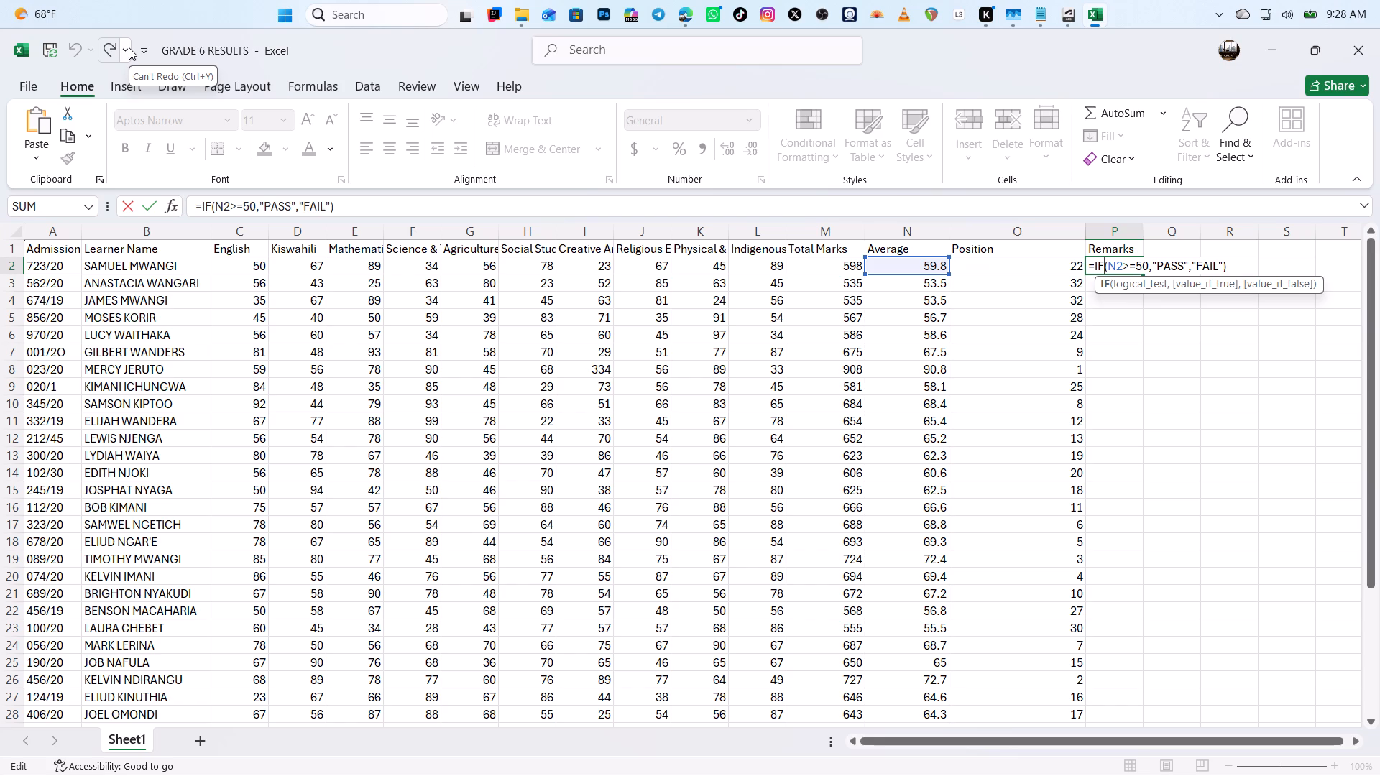
key("Return")
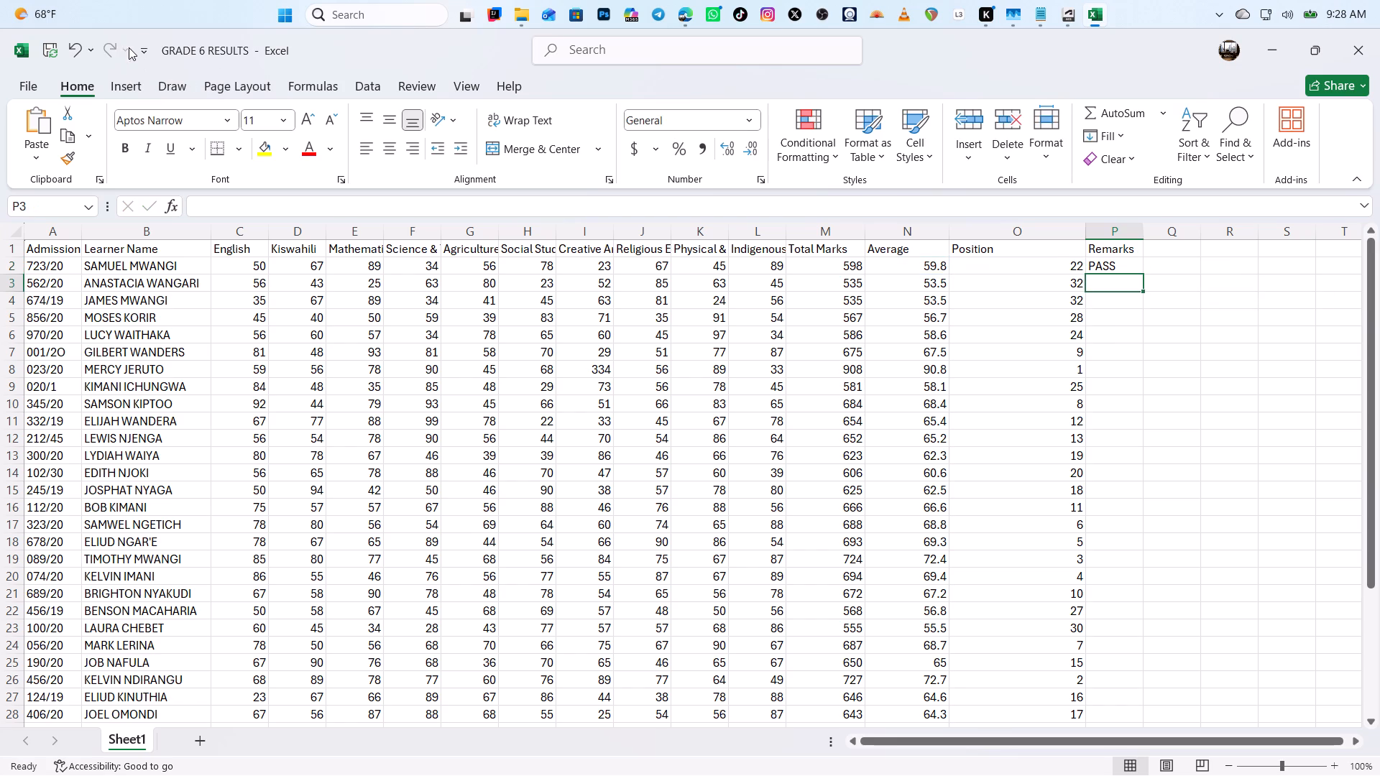
Fill the PASS/FAIL formula from cell P2 down the Remarks column through row 36.
left_click(1103, 267)
double_click(1142, 272)
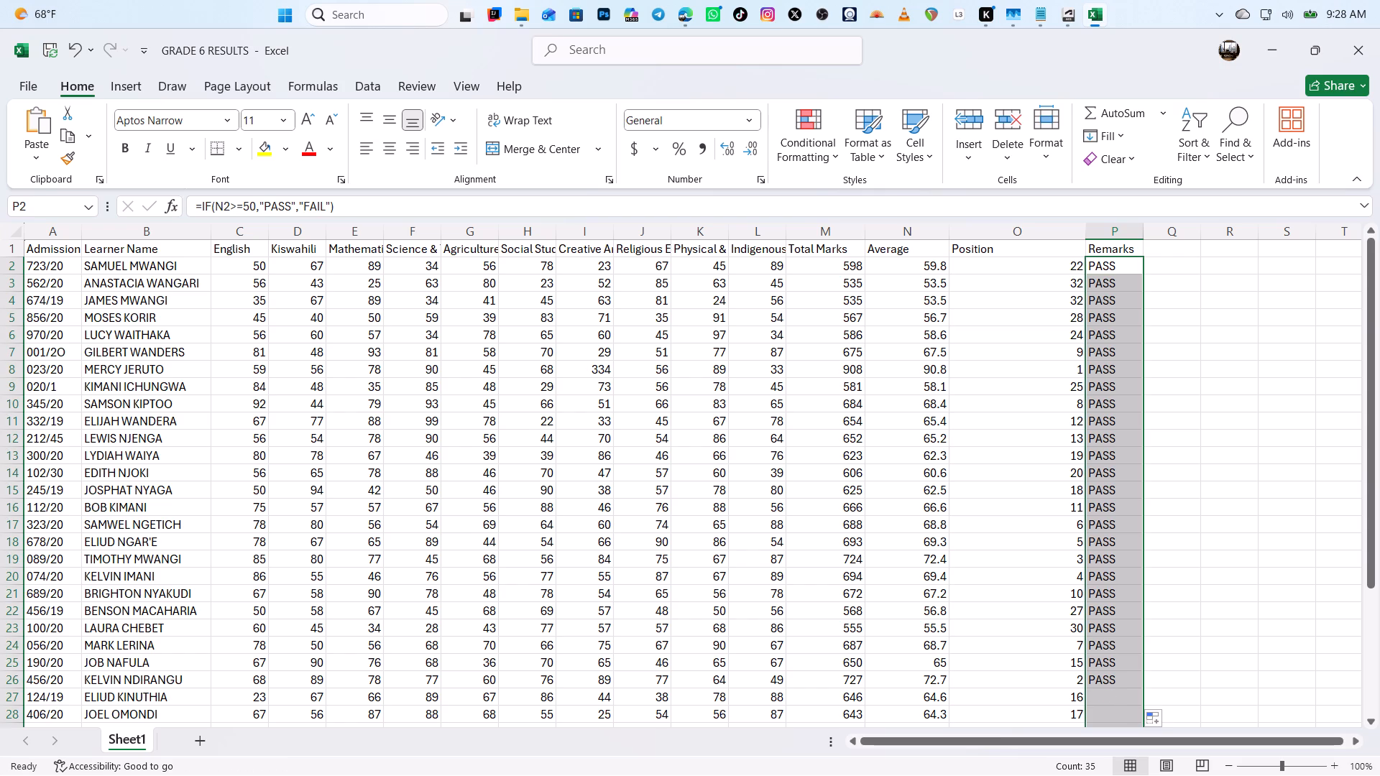
Review the filled Remarks column against the averages and marks, from the first learner to the last.
left_click_drag(1368, 561, 1368, 567)
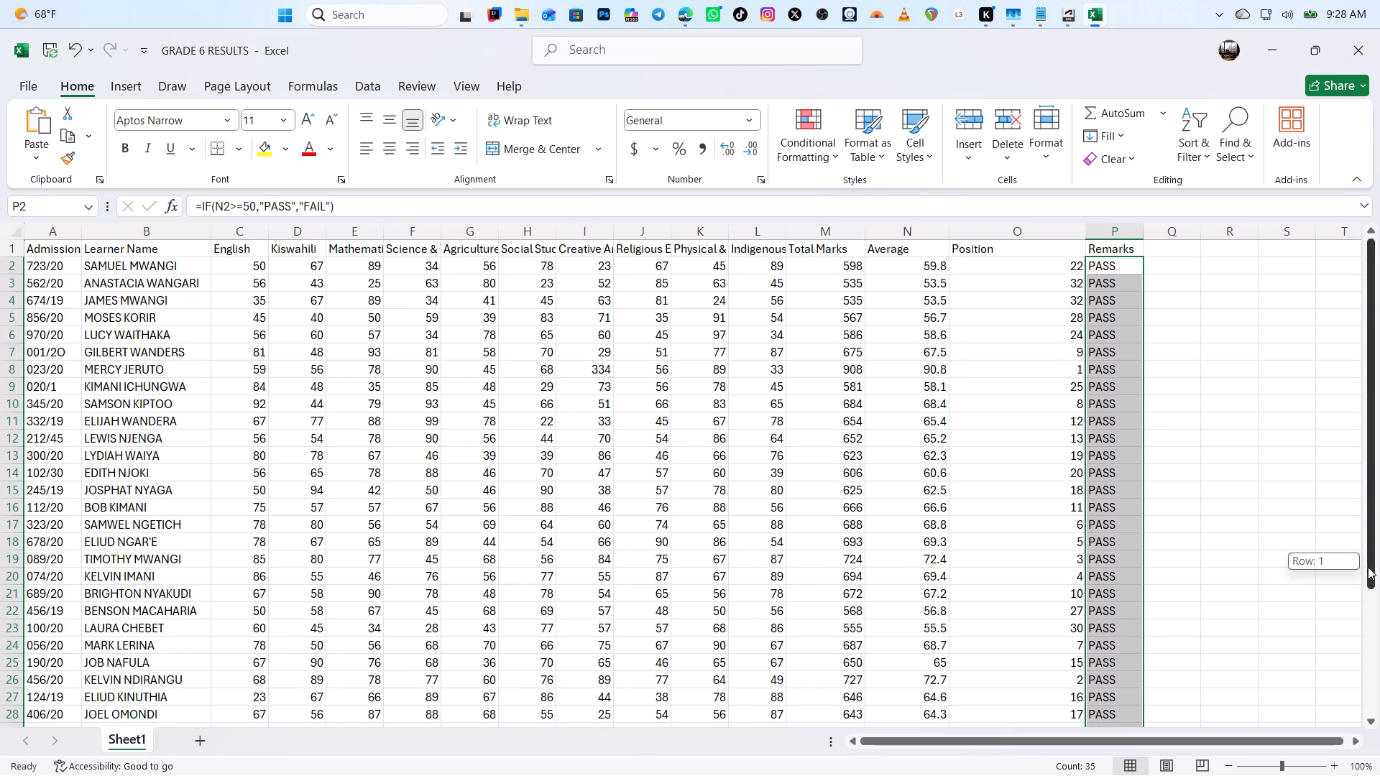
left_click_drag(1368, 567, 1353, 671)
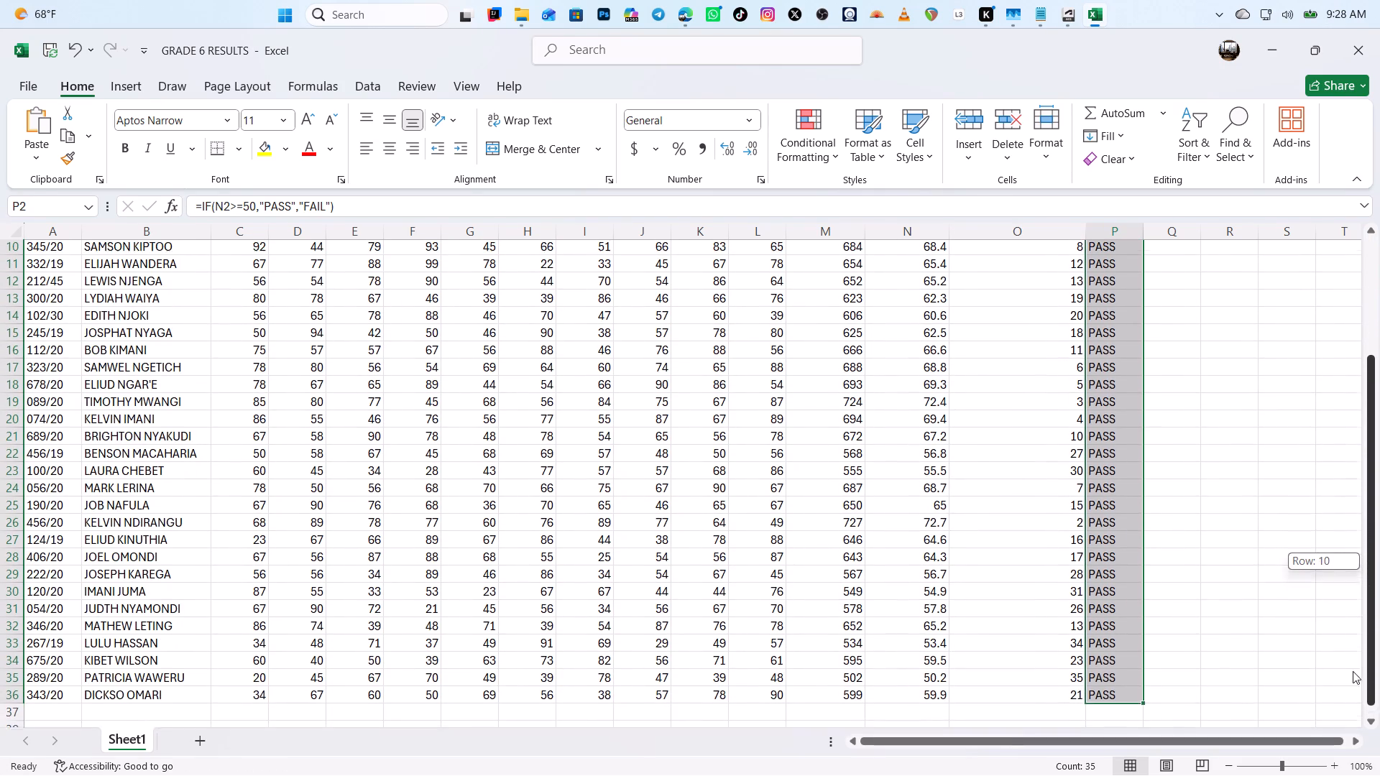
left_click_drag(1353, 671, 1366, 648)
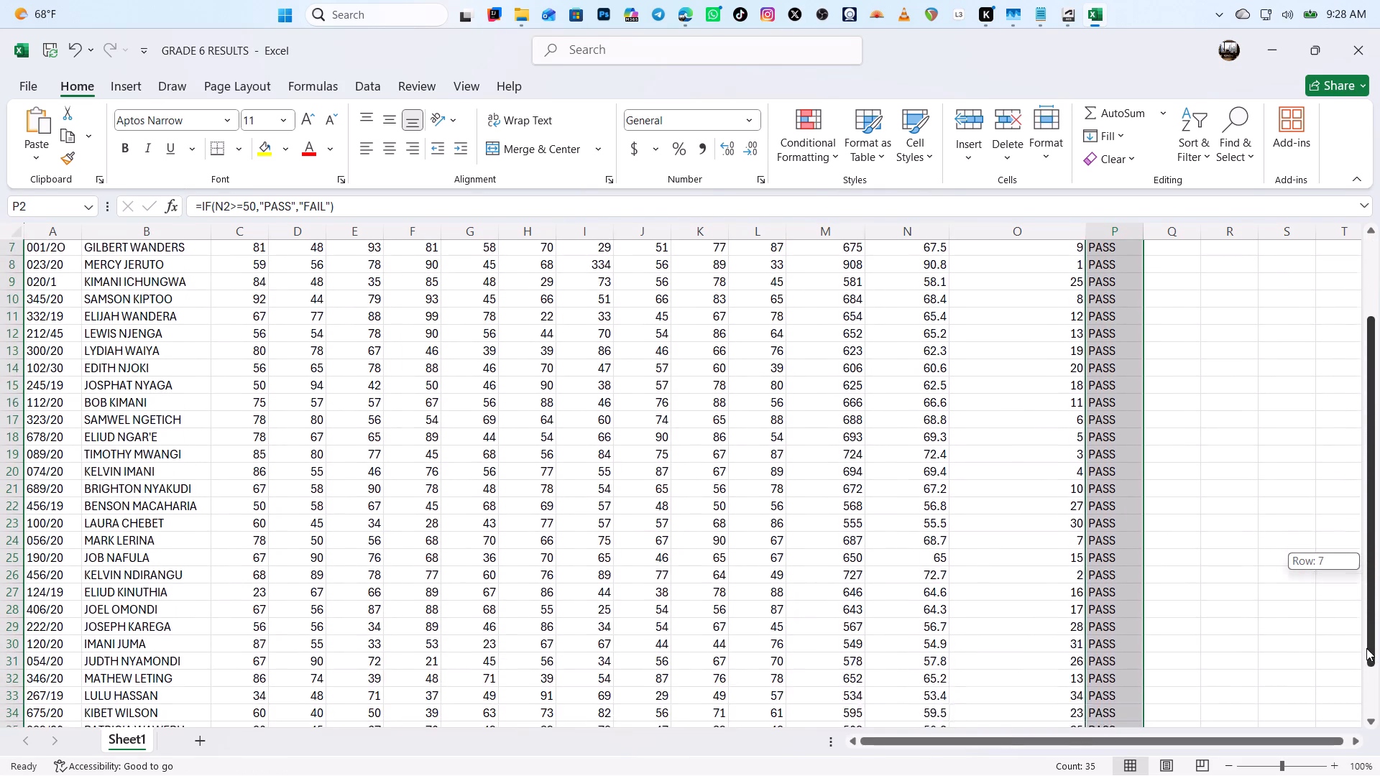
left_click_drag(1366, 648, 1356, 694)
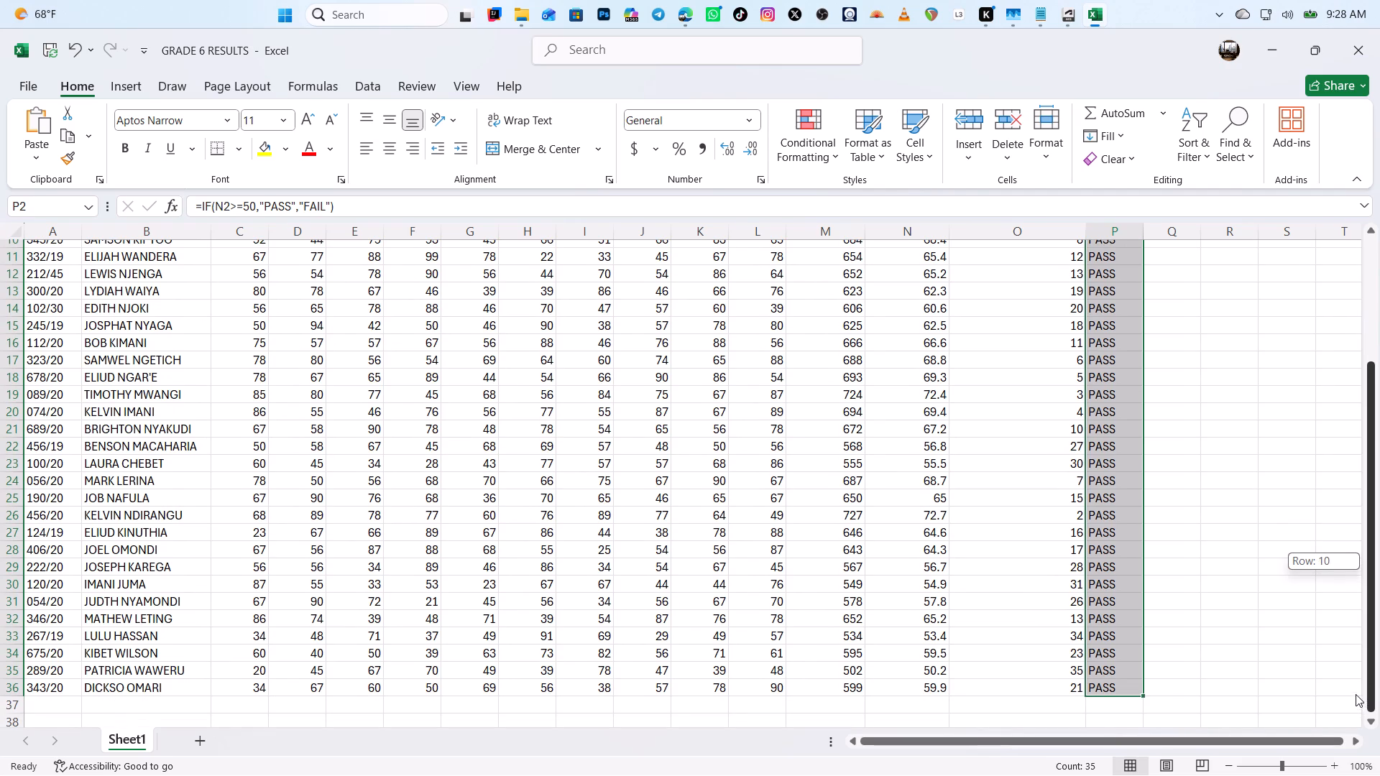
left_click_drag(1356, 694, 1365, 514)
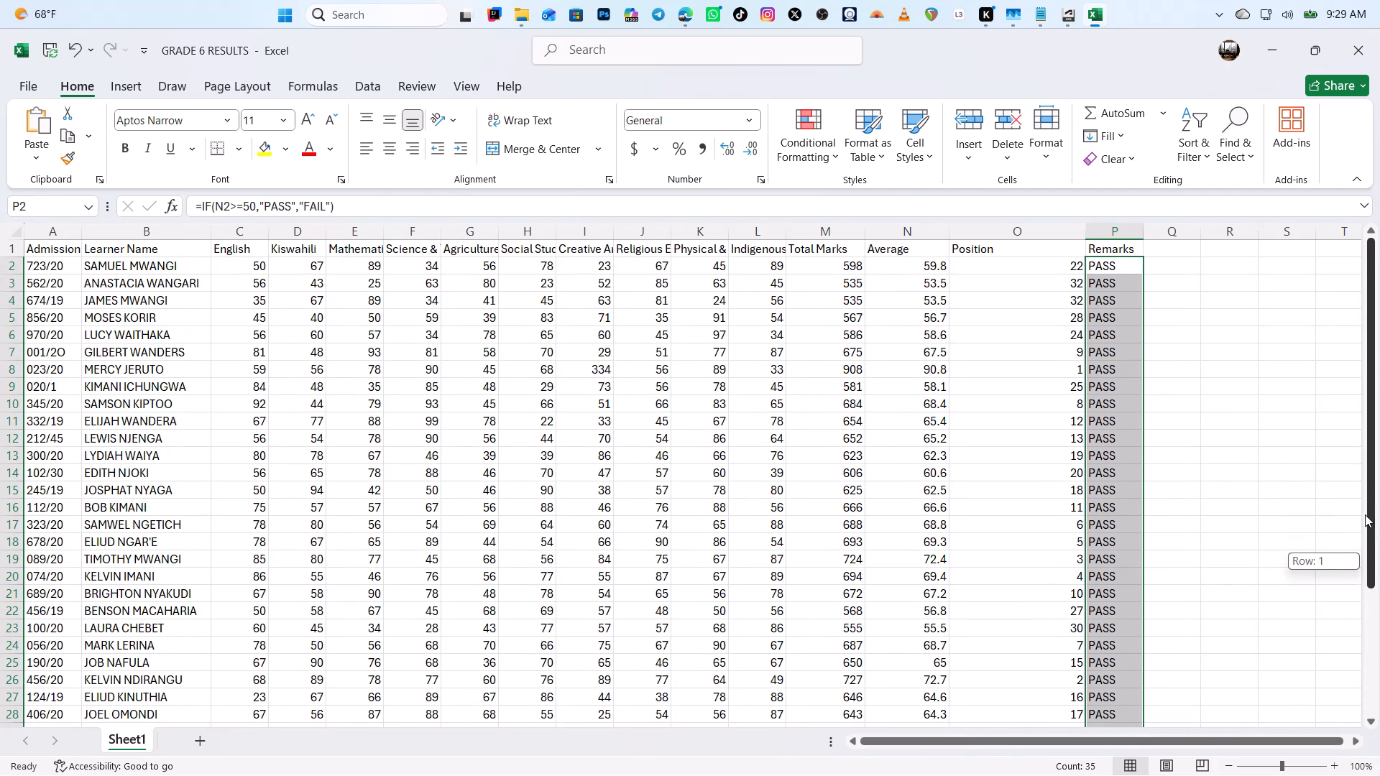
left_click_drag(1365, 514, 1364, 609)
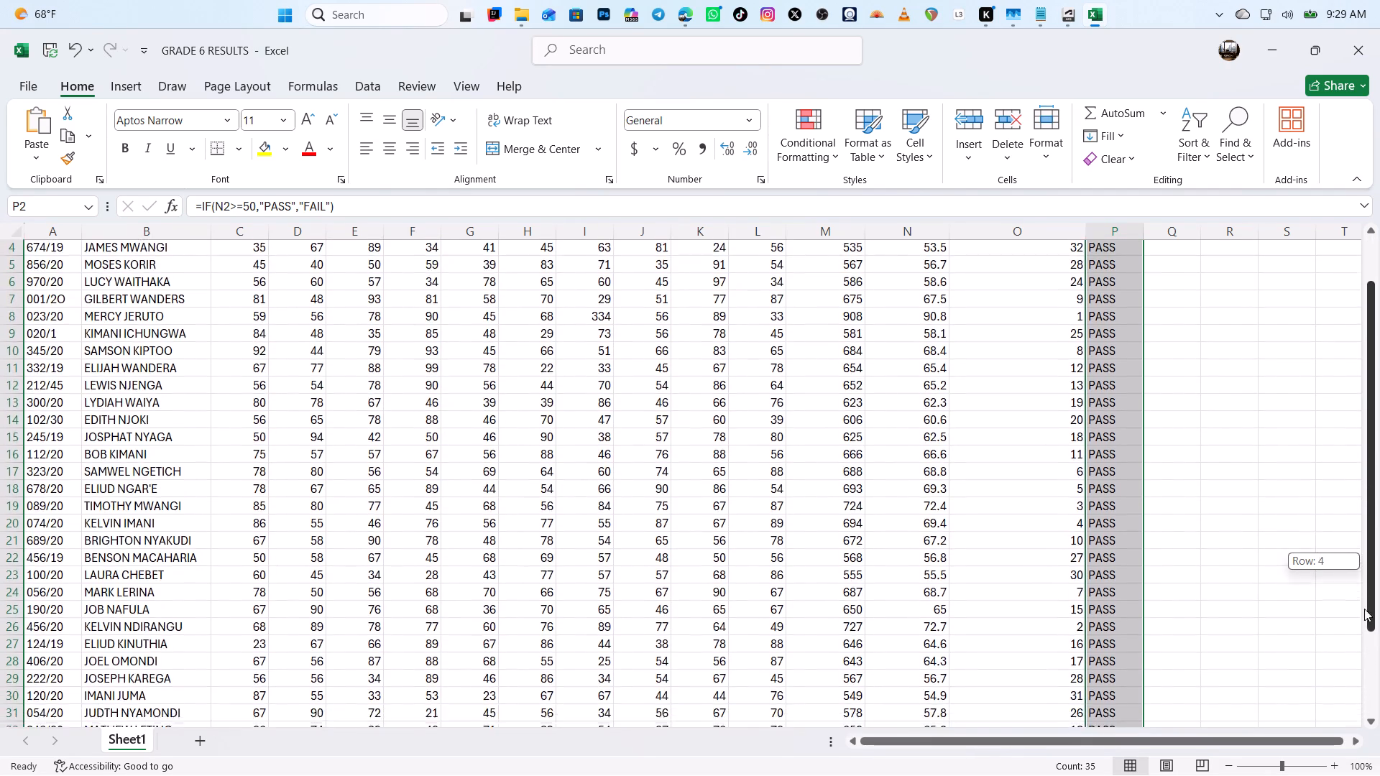
left_click_drag(1364, 609, 1374, 526)
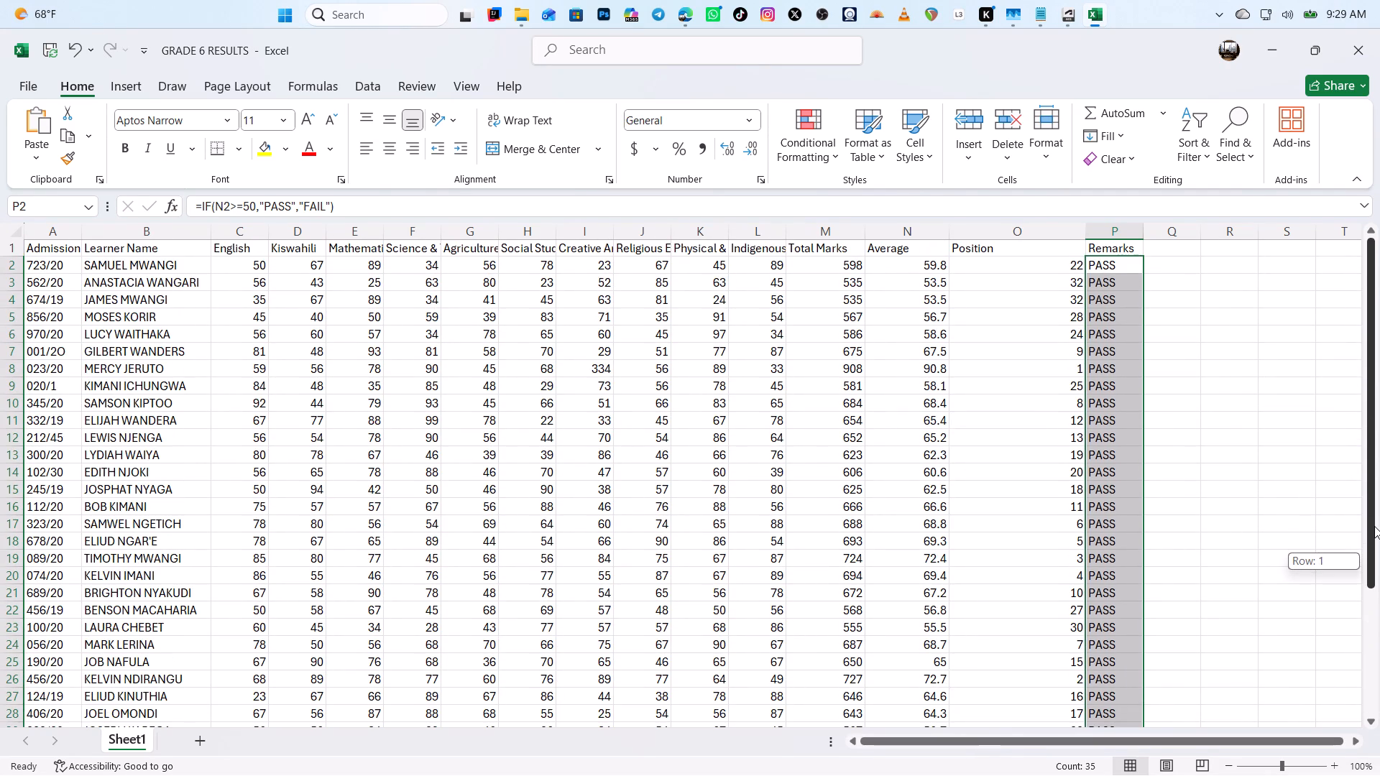
left_click_drag(1374, 526, 1375, 526)
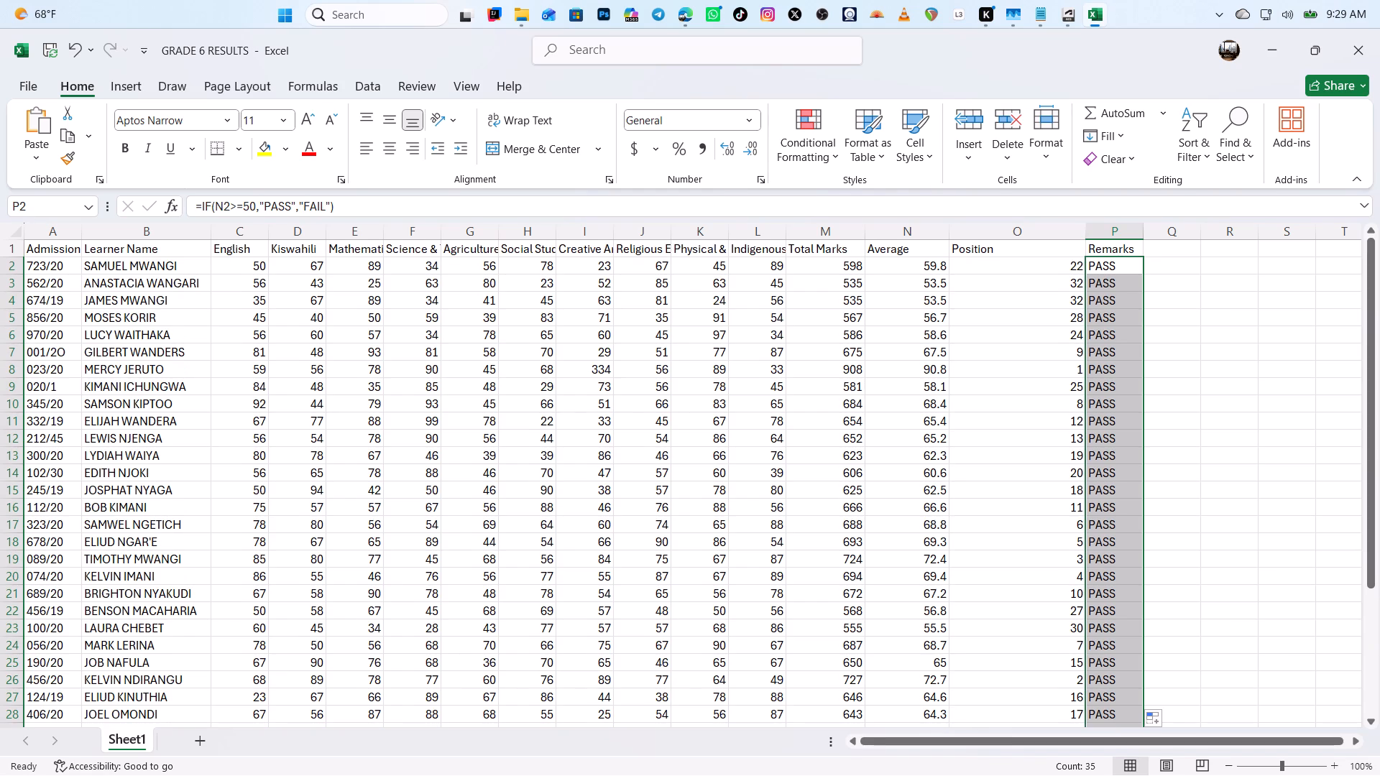
Correct the Creative Arts mark in cell I8 to 34.
left_click(597, 371)
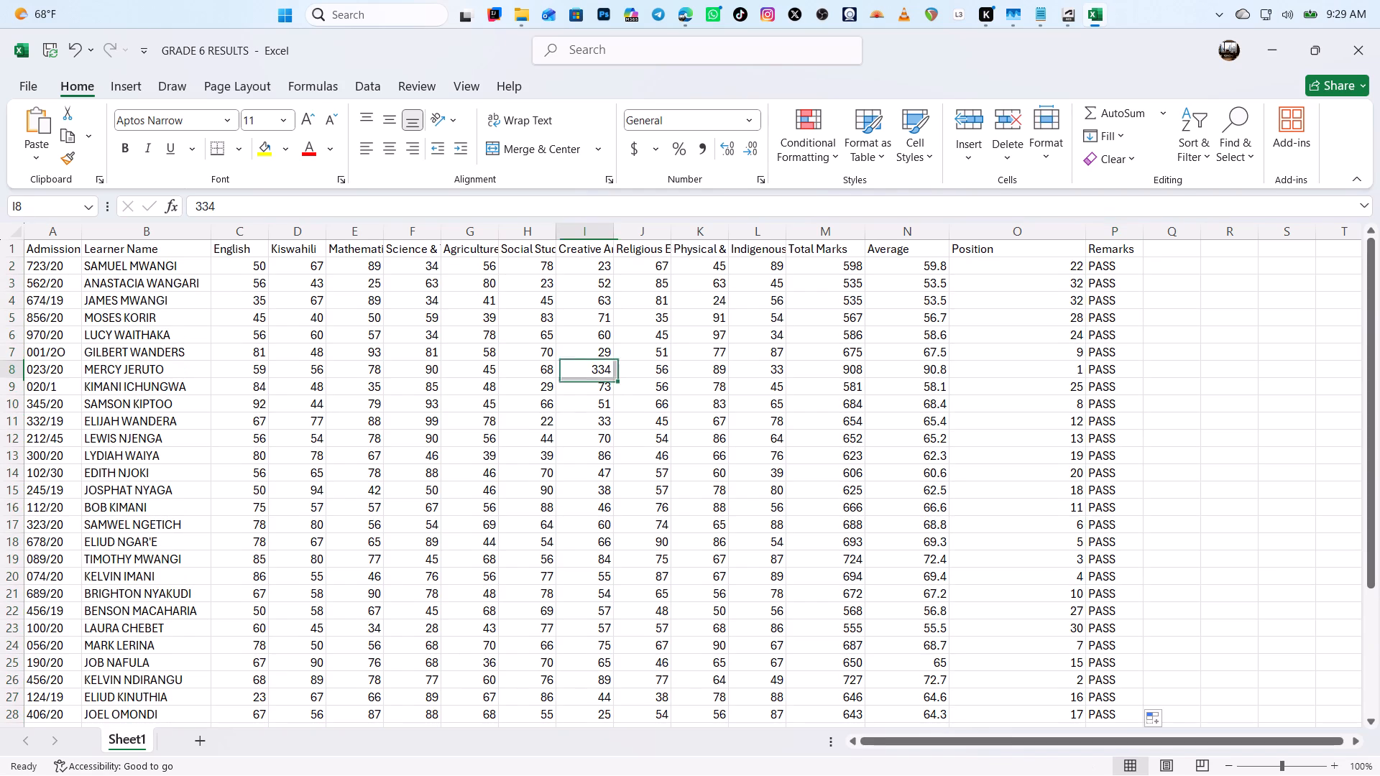
double_click(597, 370)
left_click(595, 374)
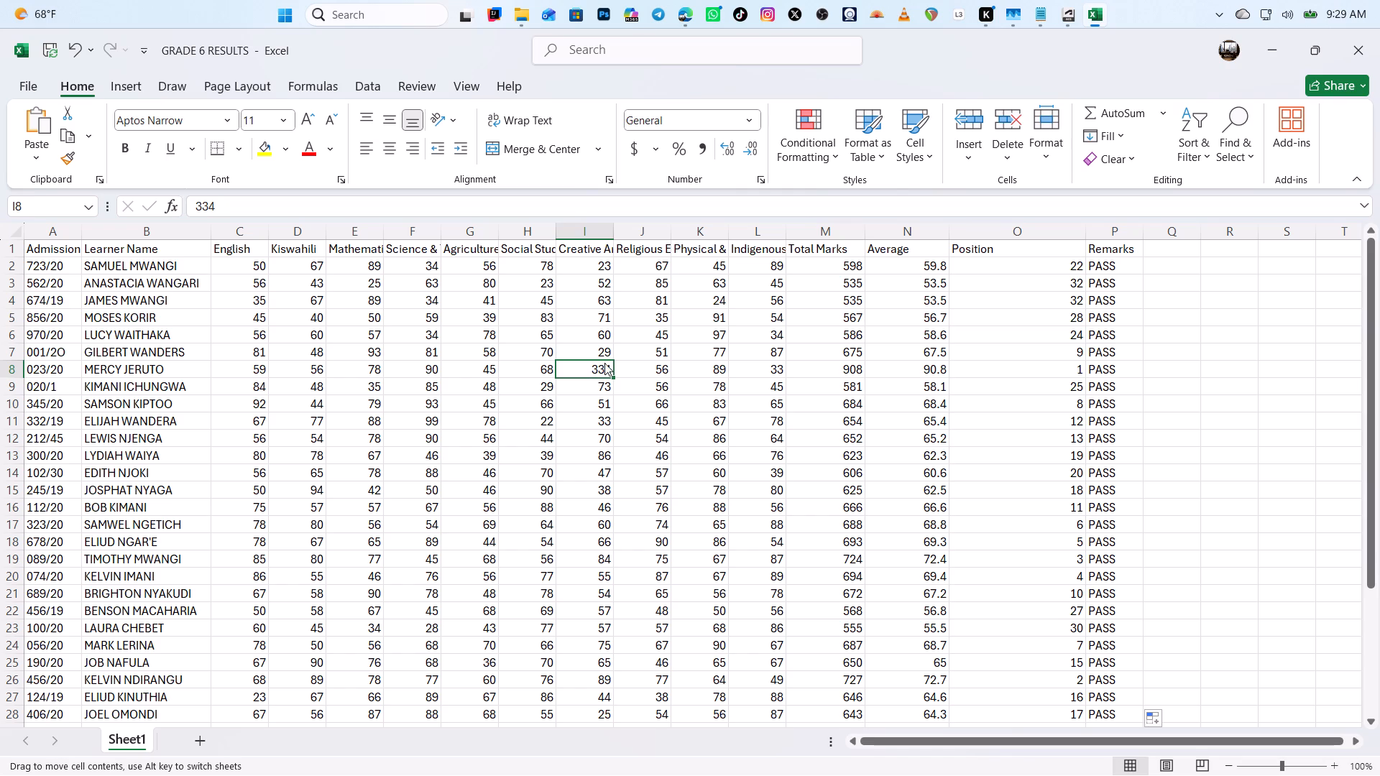
left_click(604, 363)
double_click(600, 370)
key("BackSpace")
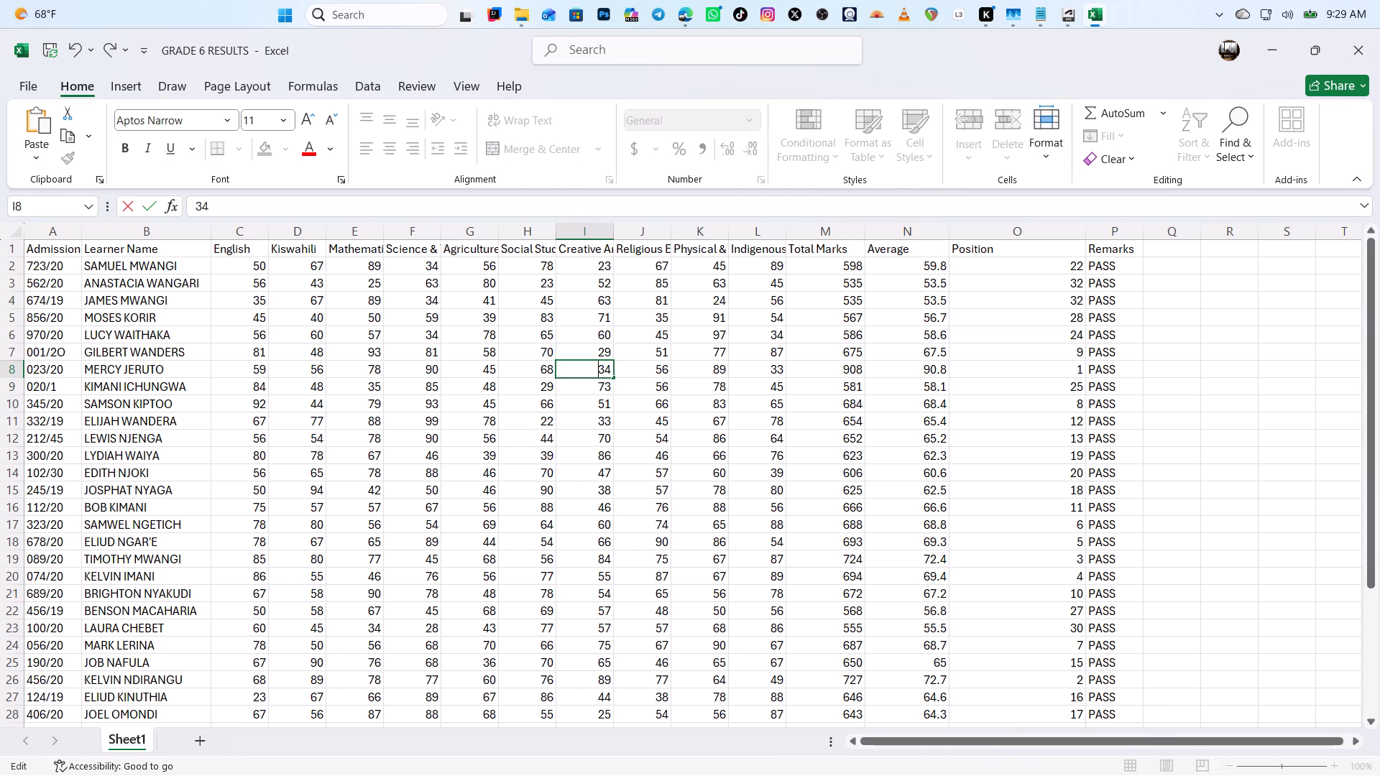
left_click(648, 381)
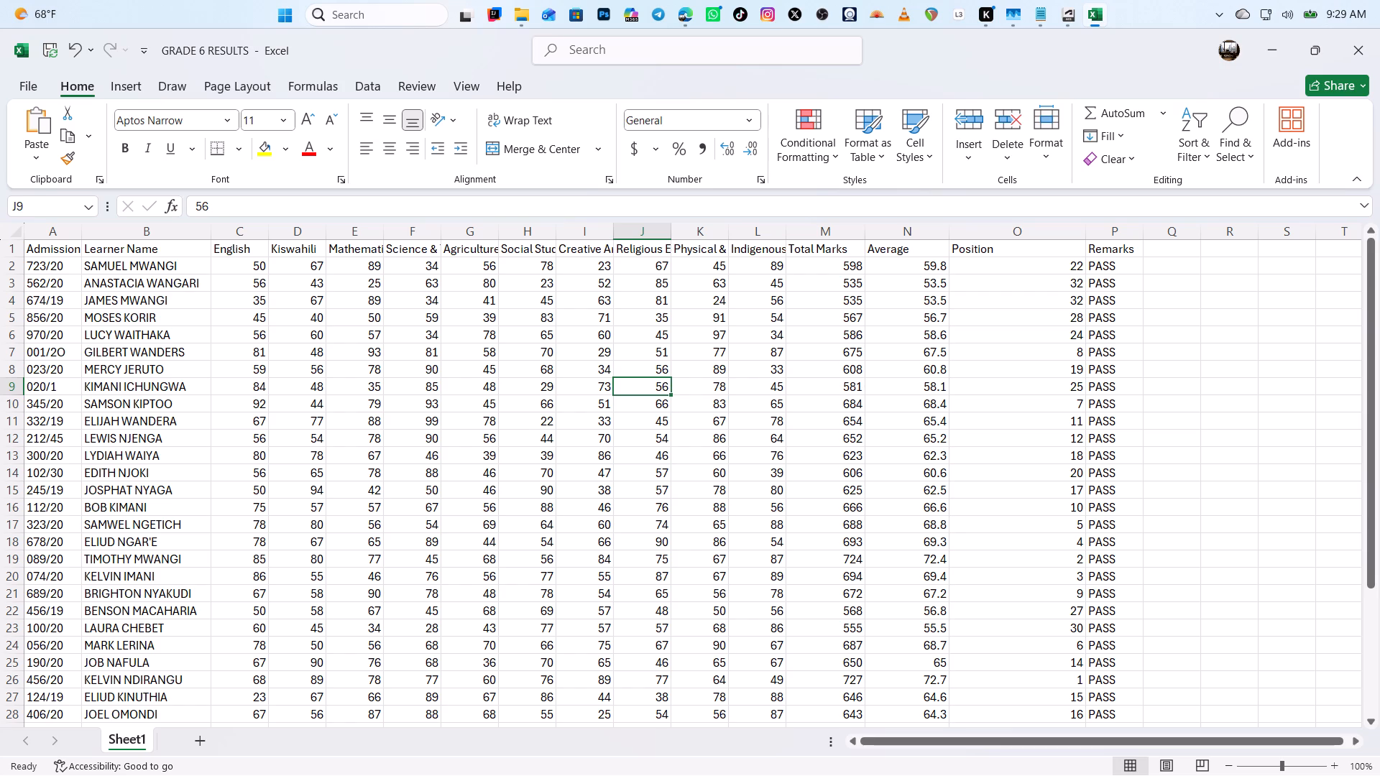
Review the totals, averages, positions and remarks of all learners down to row 36 after the mark correction.
left_click(1366, 526)
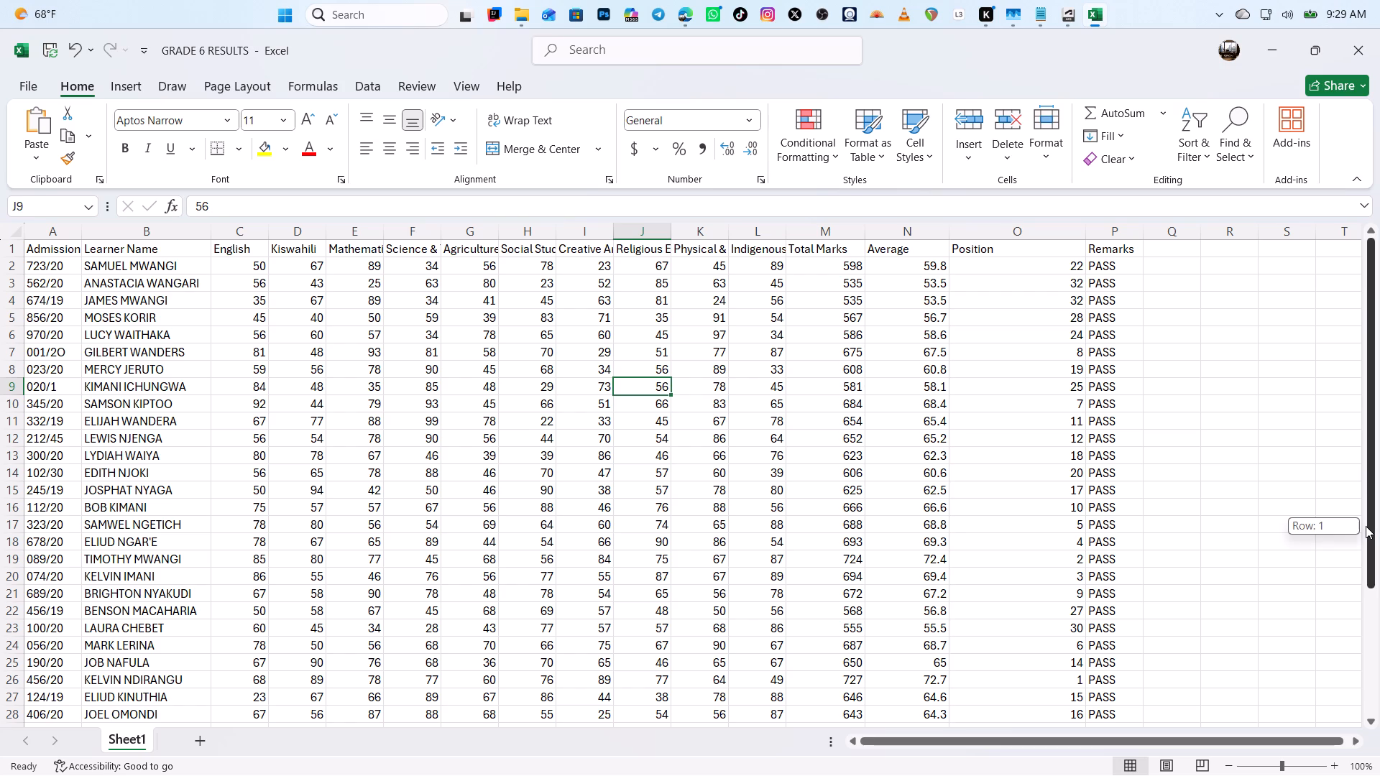
left_click(1366, 526)
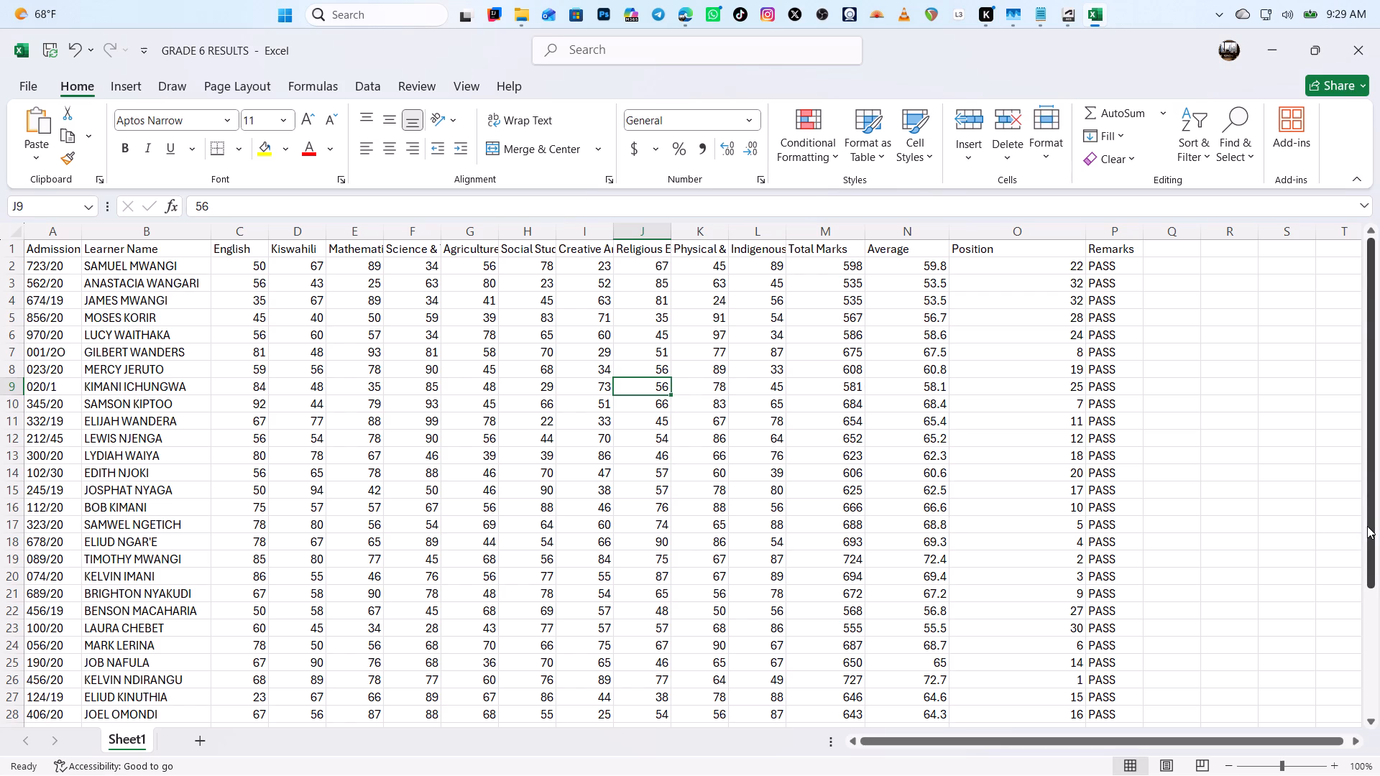
left_click_drag(1372, 537, 1366, 562)
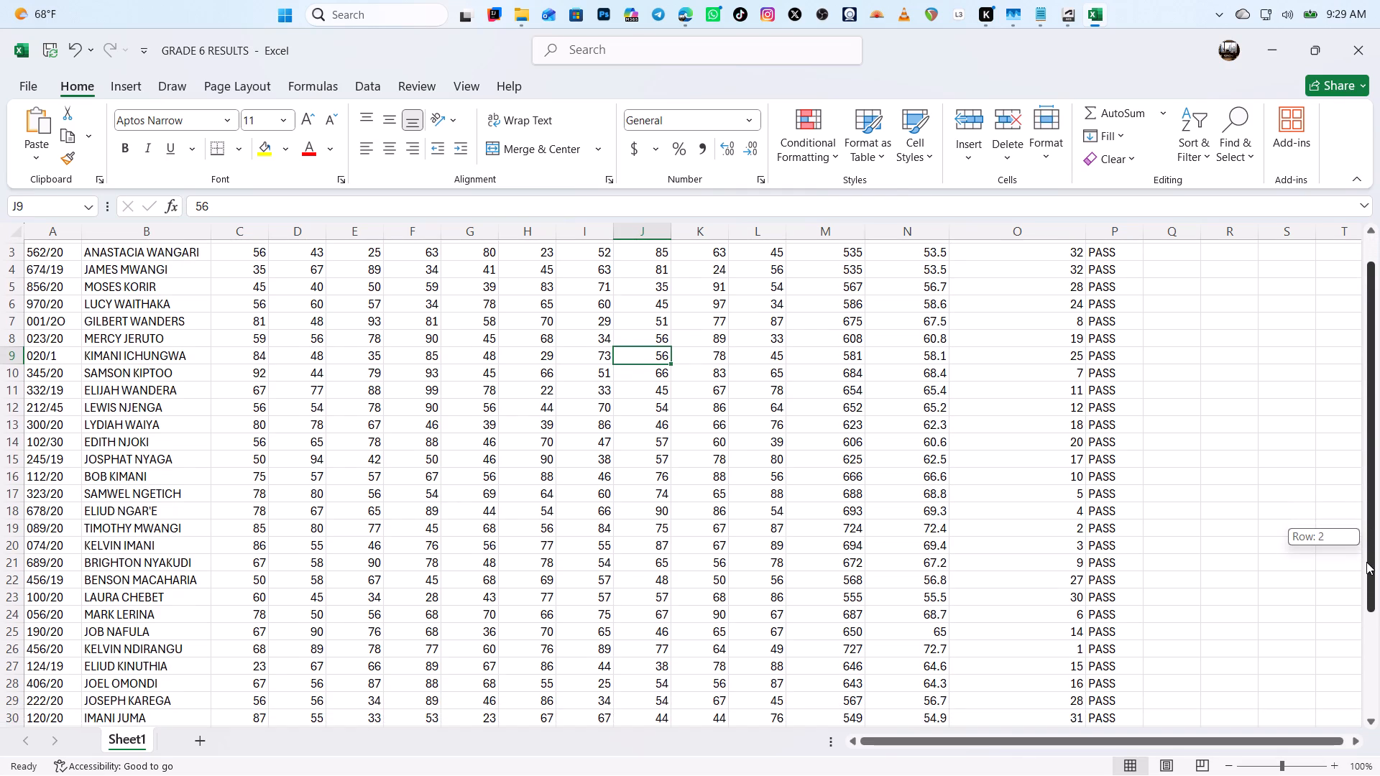
left_click_drag(1366, 562, 1365, 562)
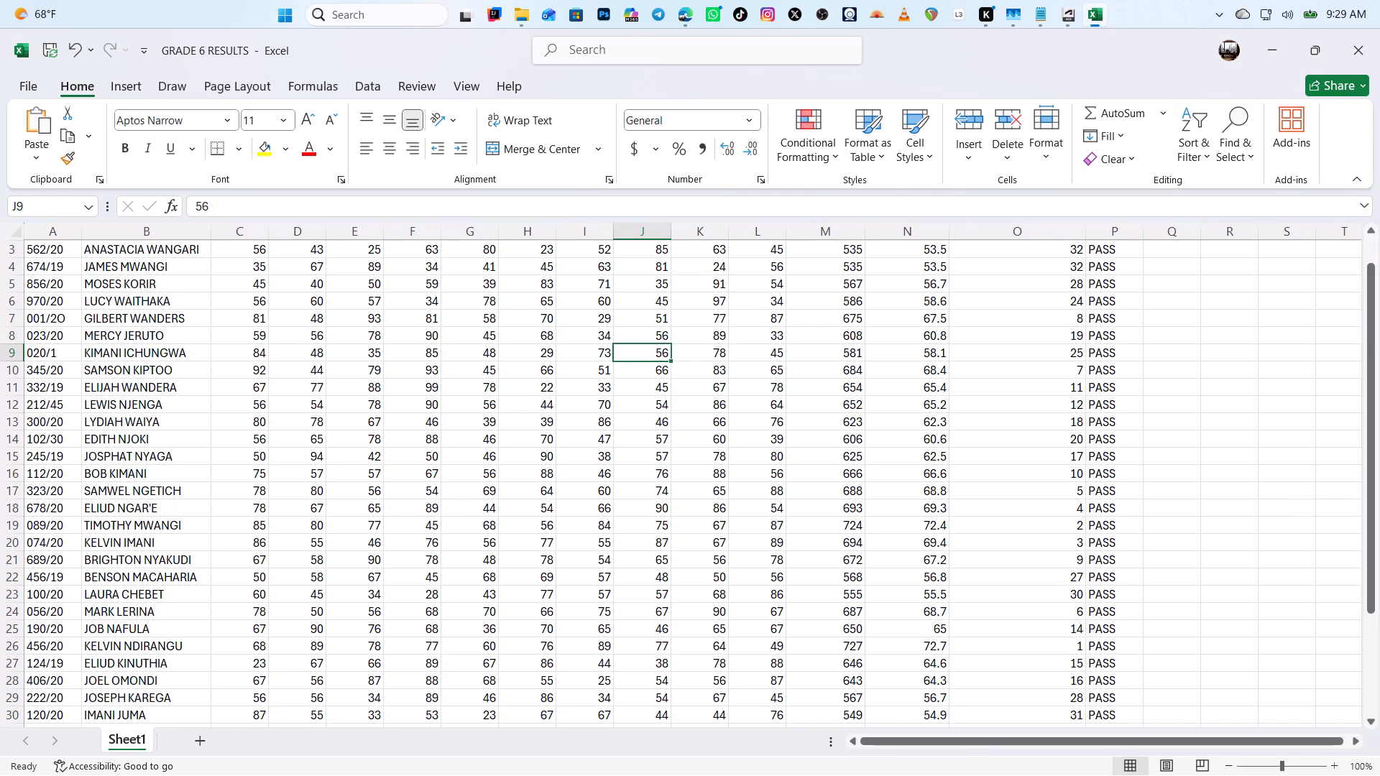
left_click_drag(1369, 601, 1367, 565)
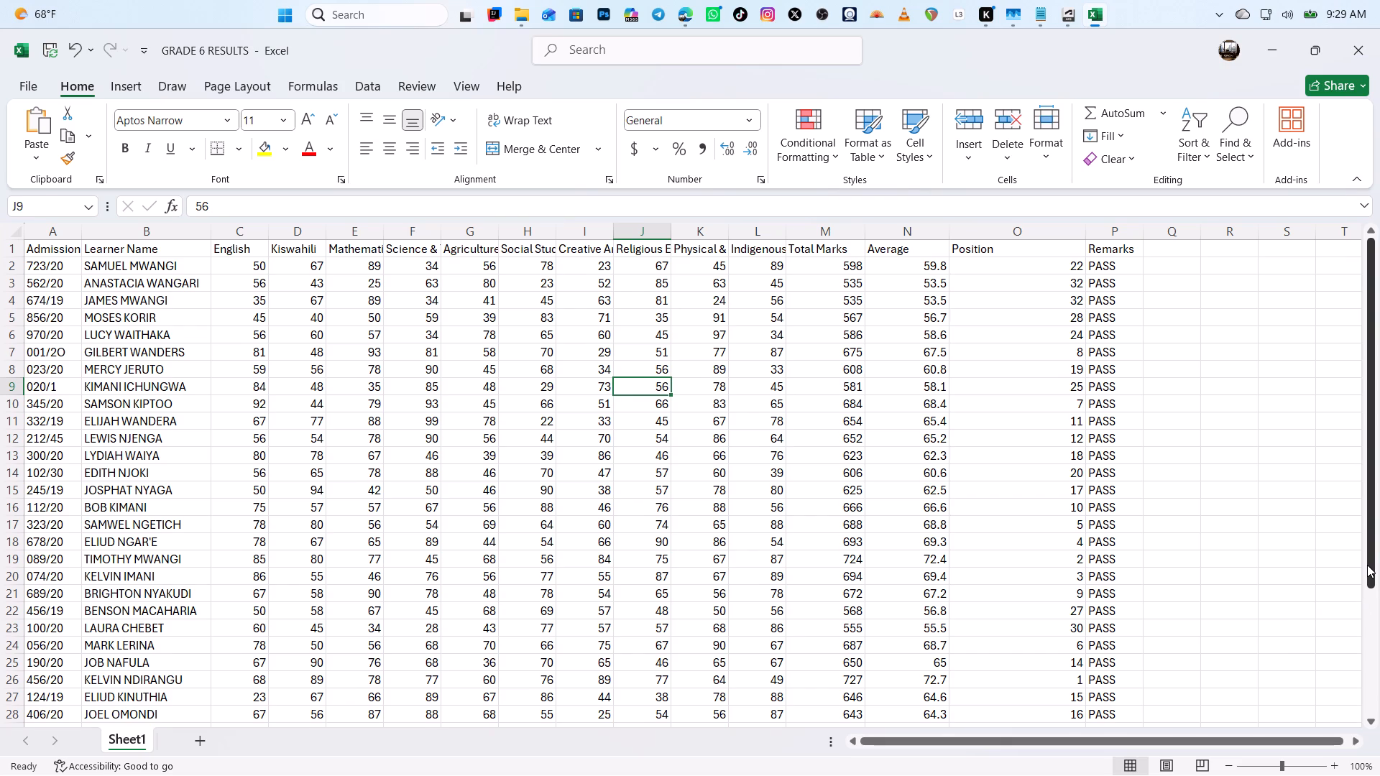
left_click_drag(1367, 565, 1365, 608)
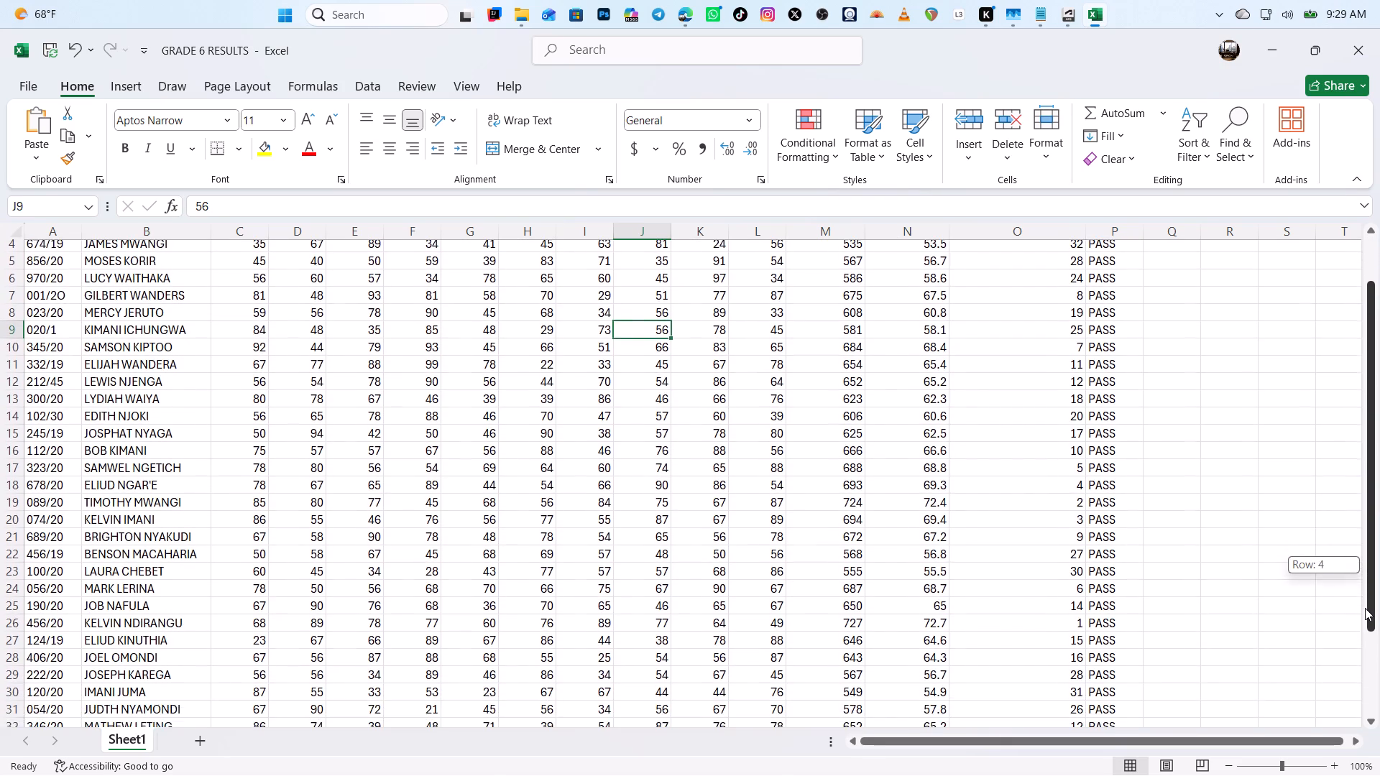
left_click_drag(1365, 608, 1344, 683)
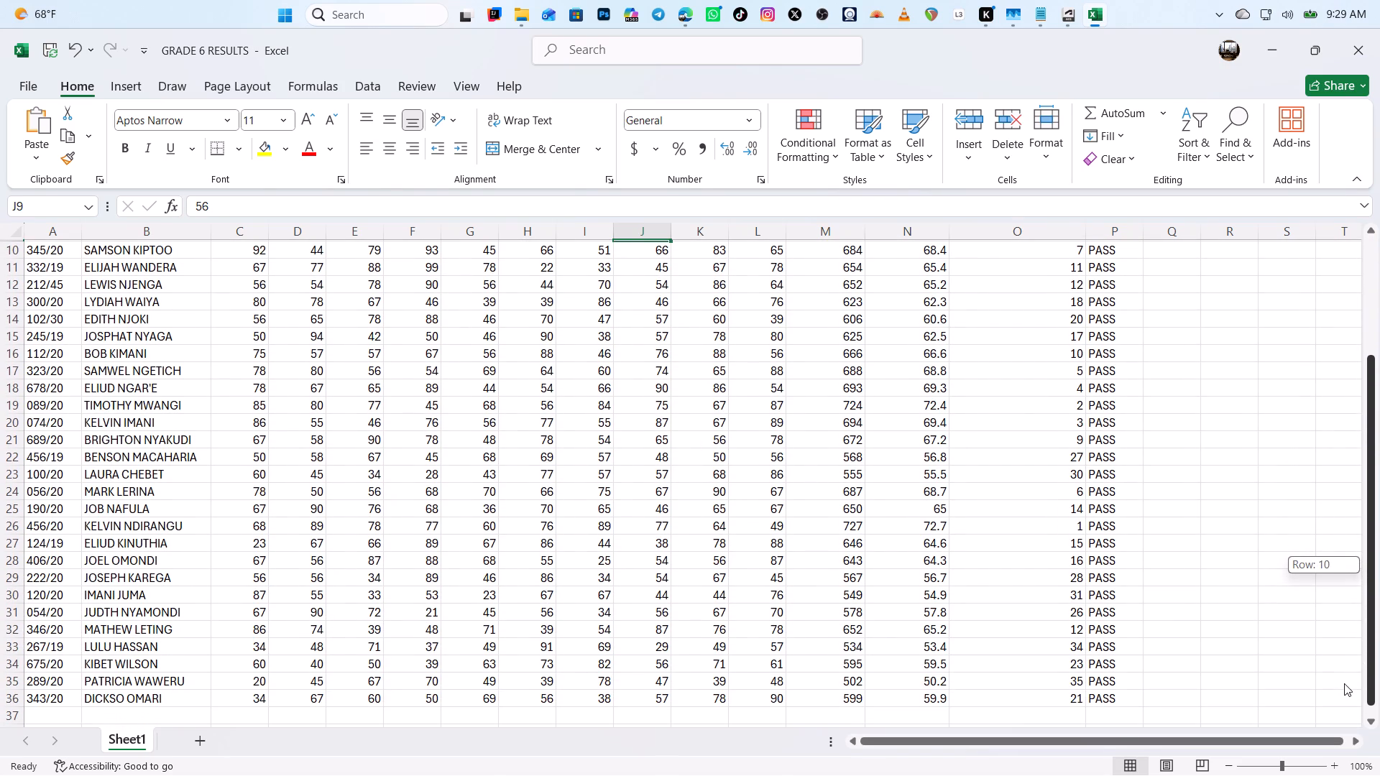
left_click_drag(1344, 683, 1343, 681)
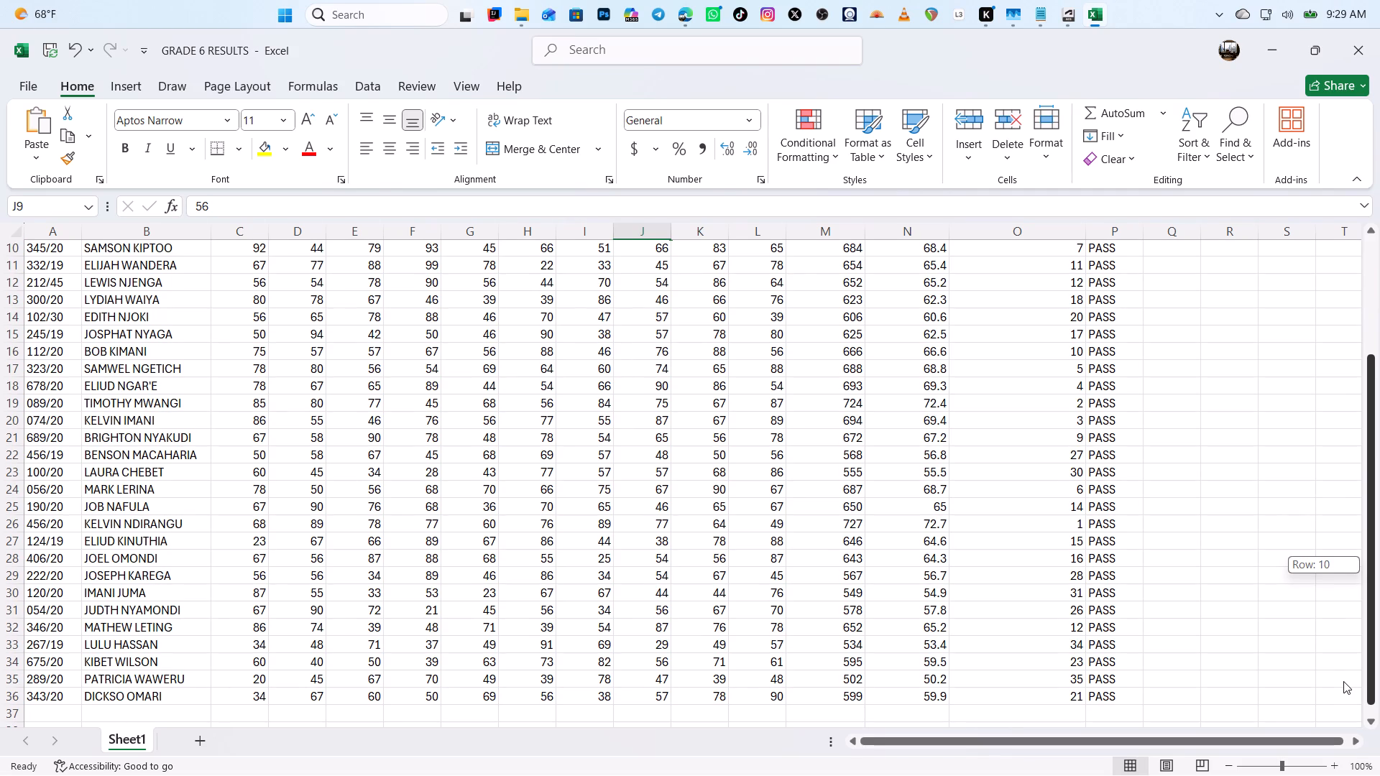
left_click_drag(1343, 681, 1345, 605)
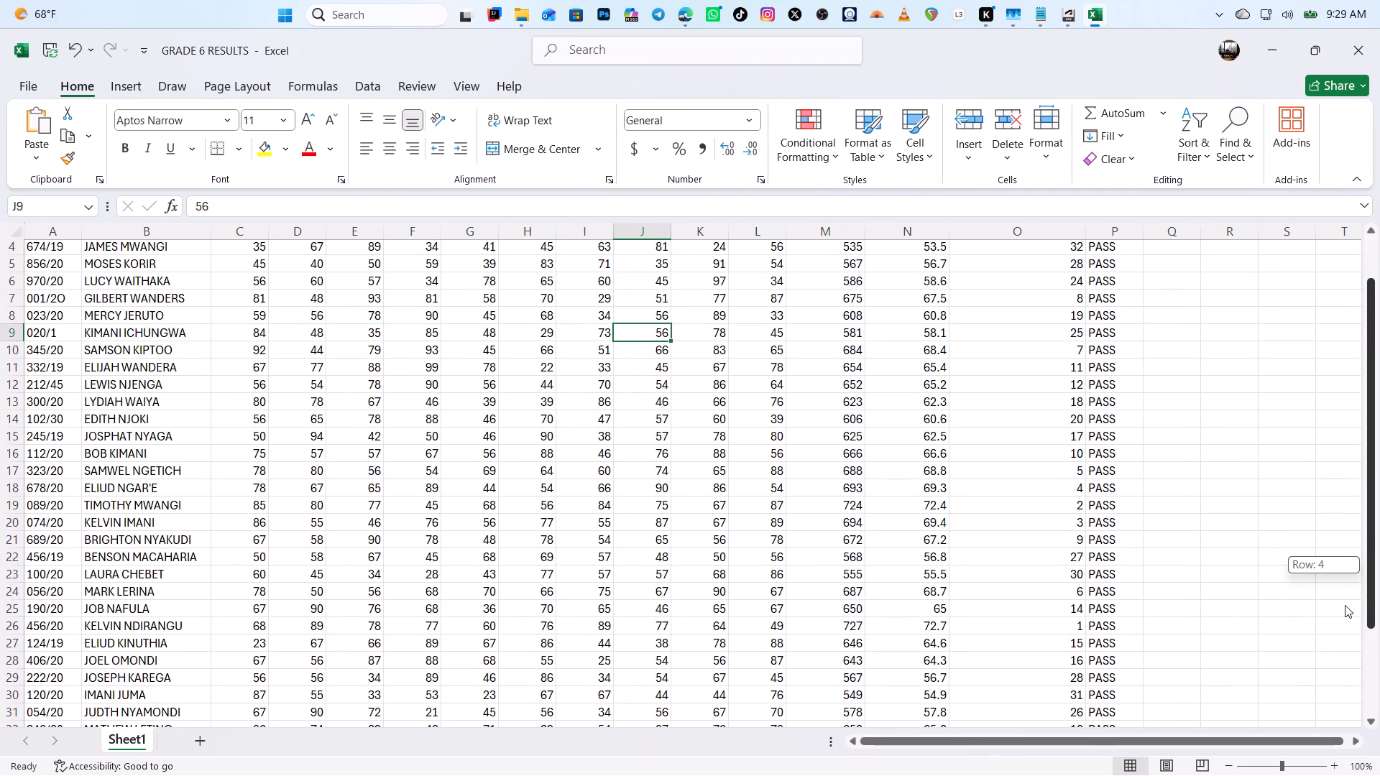
left_click_drag(1345, 605, 1345, 448)
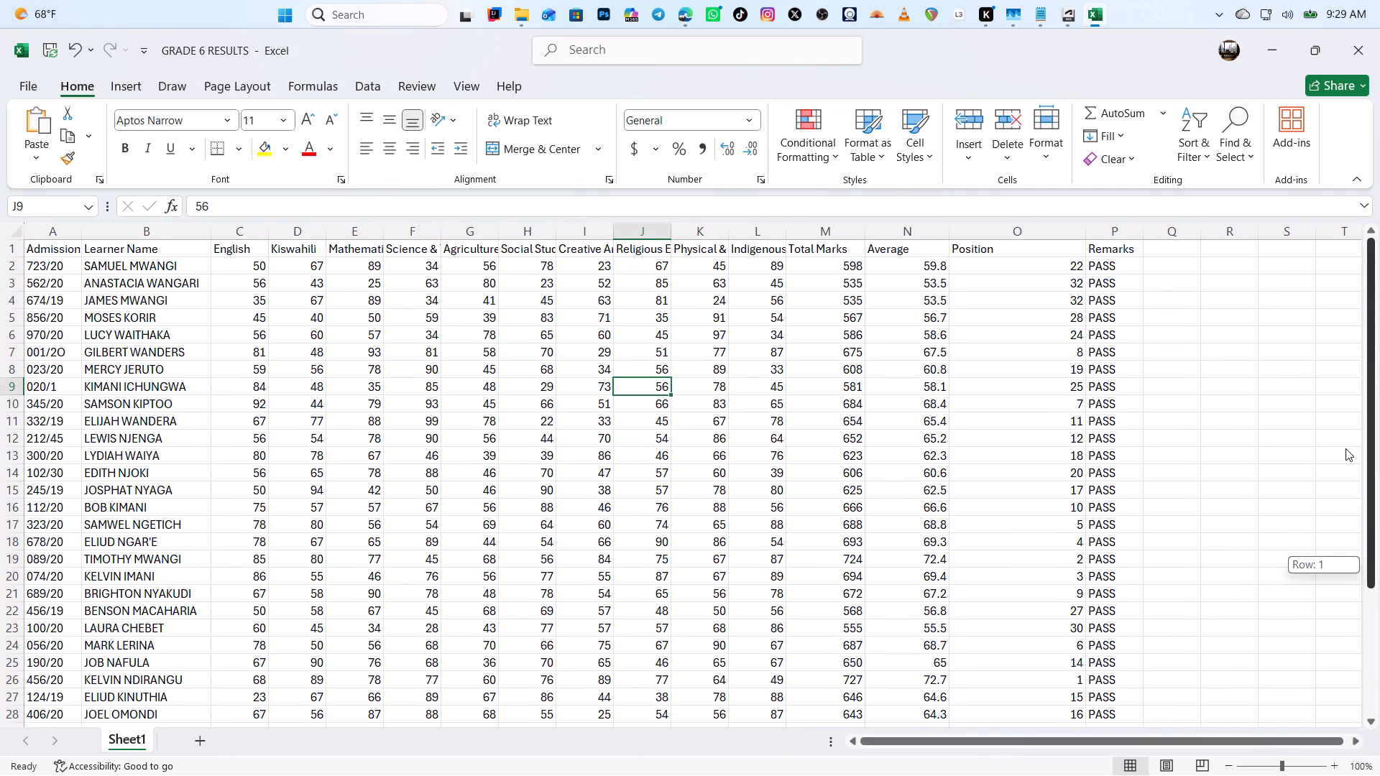
left_click_drag(1345, 448, 1344, 448)
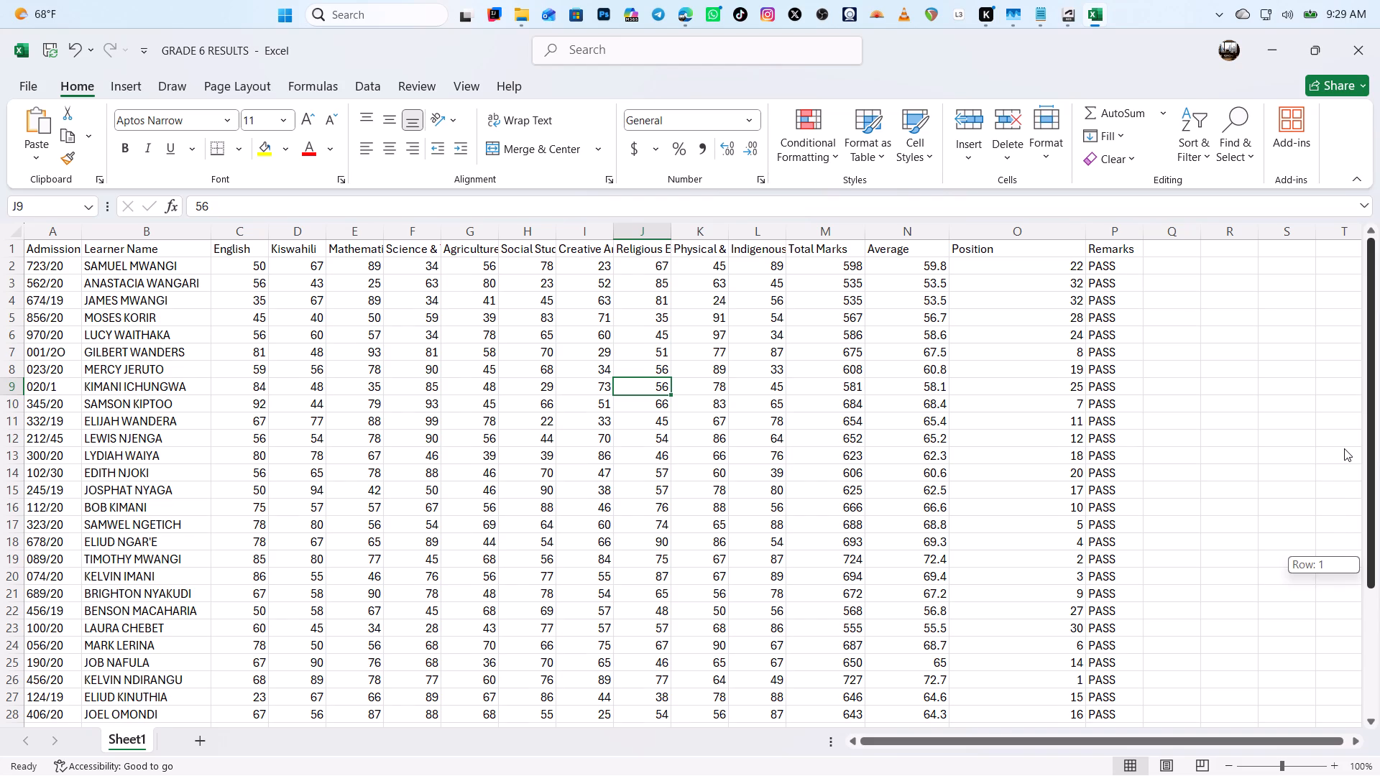
left_click_drag(1344, 448, 1341, 449)
left_click_drag(1341, 449, 1322, 457)
right_click_drag(1333, 457, 1322, 457)
left_click_drag(1322, 457, 1326, 458)
left_click_drag(1366, 484, 1366, 418)
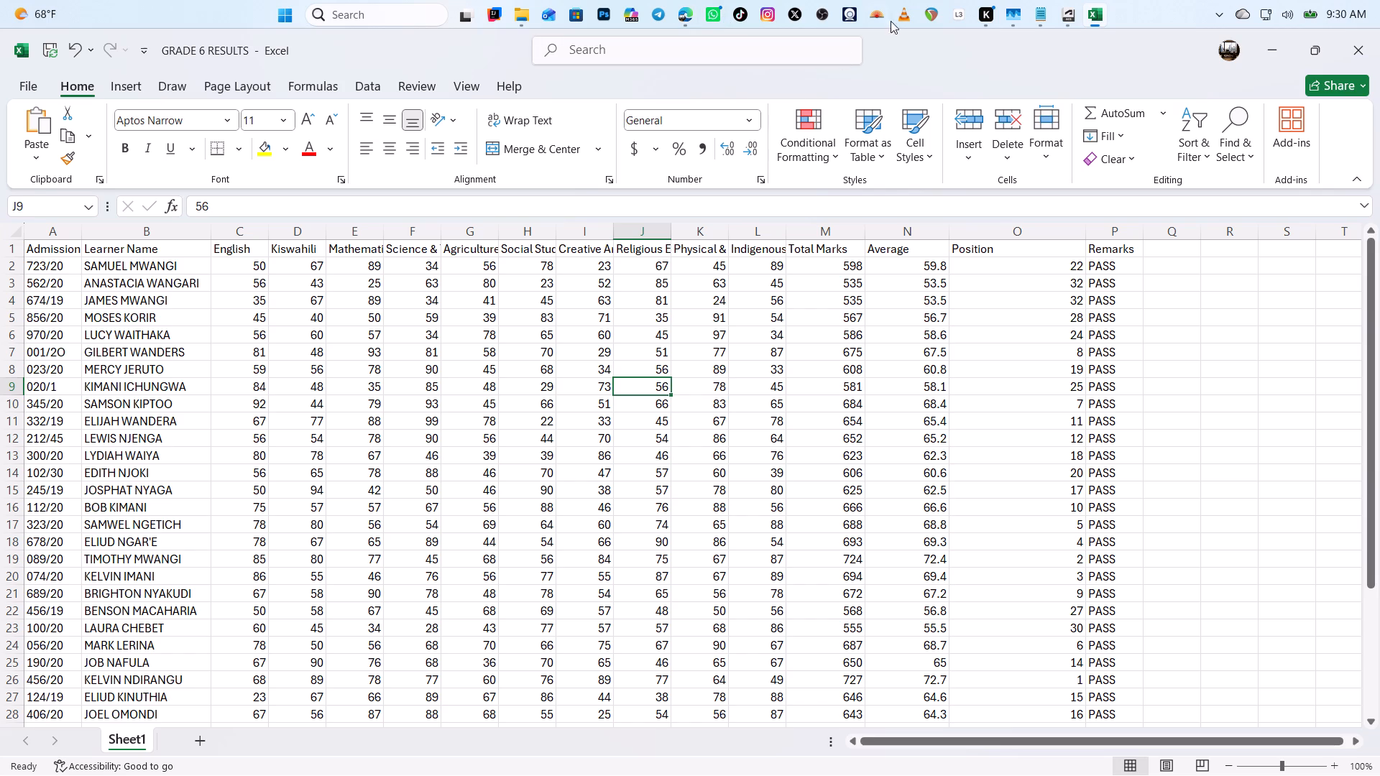
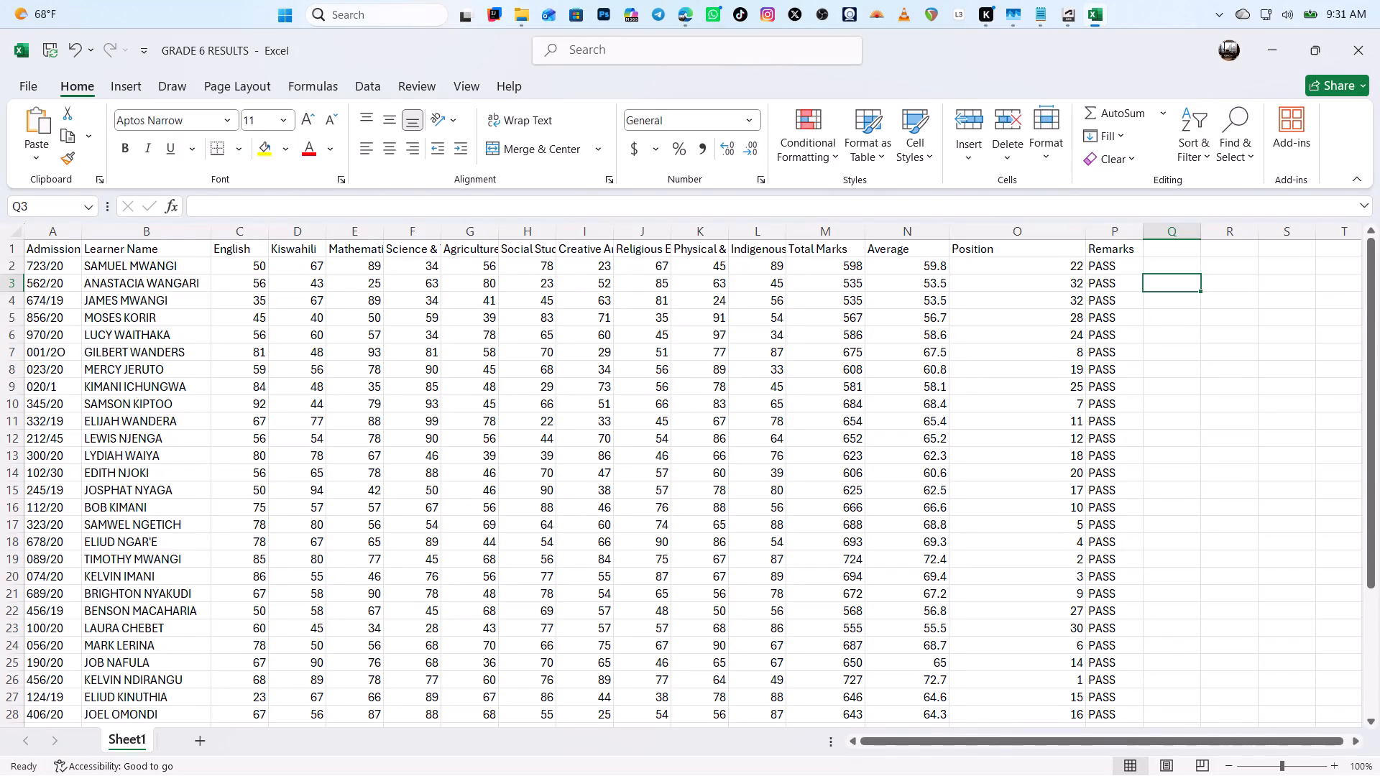
left_click(1144, 264)
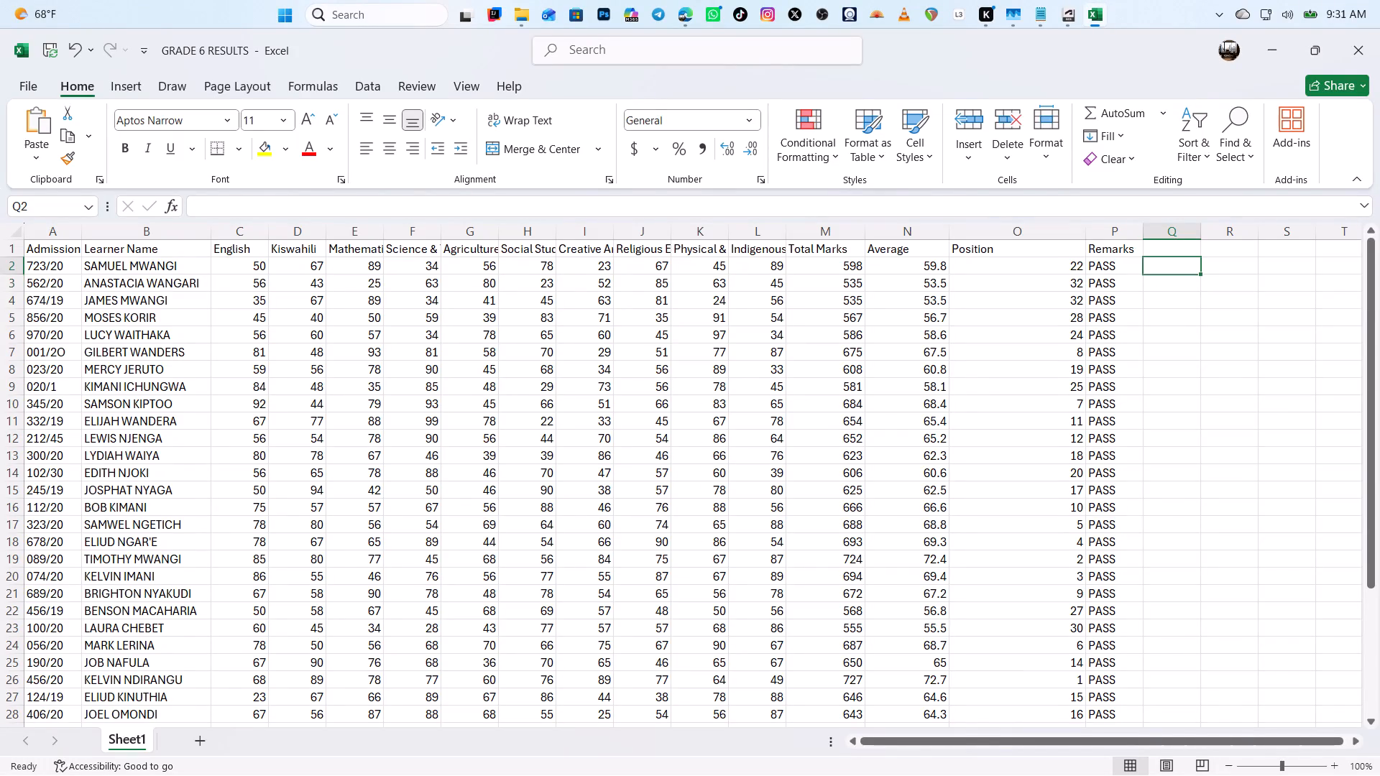
left_click(676, 13)
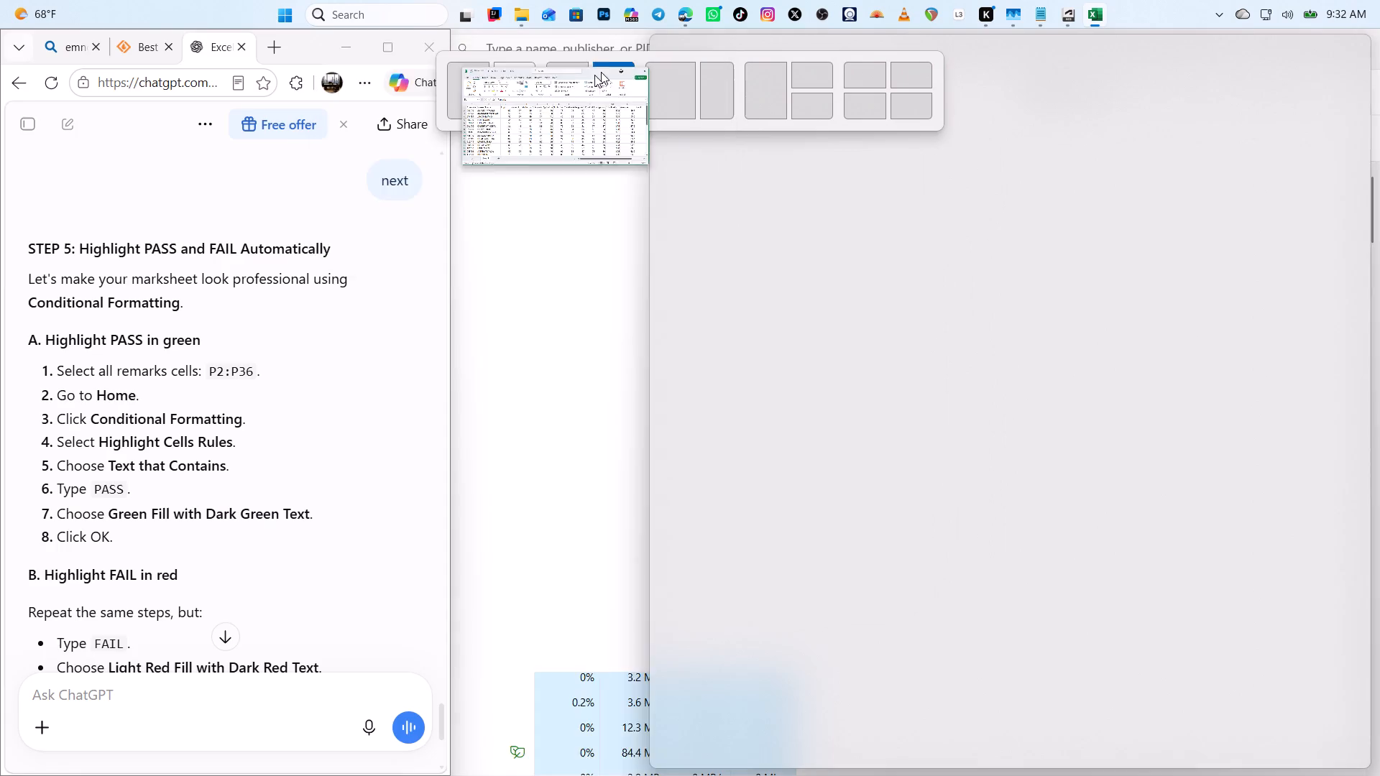
left_click_drag(594, 75, 603, 109)
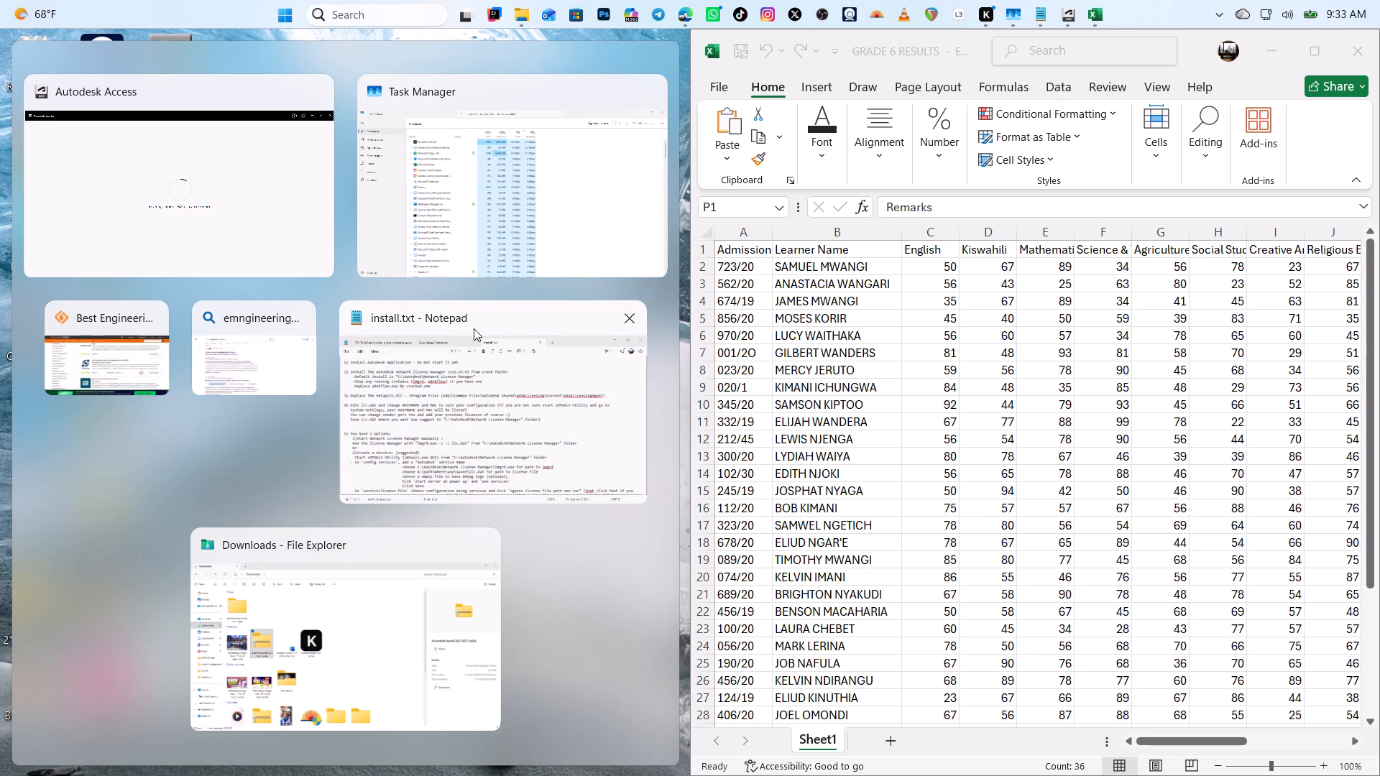
left_click(681, 13)
left_click_drag(688, 359, 686, 359)
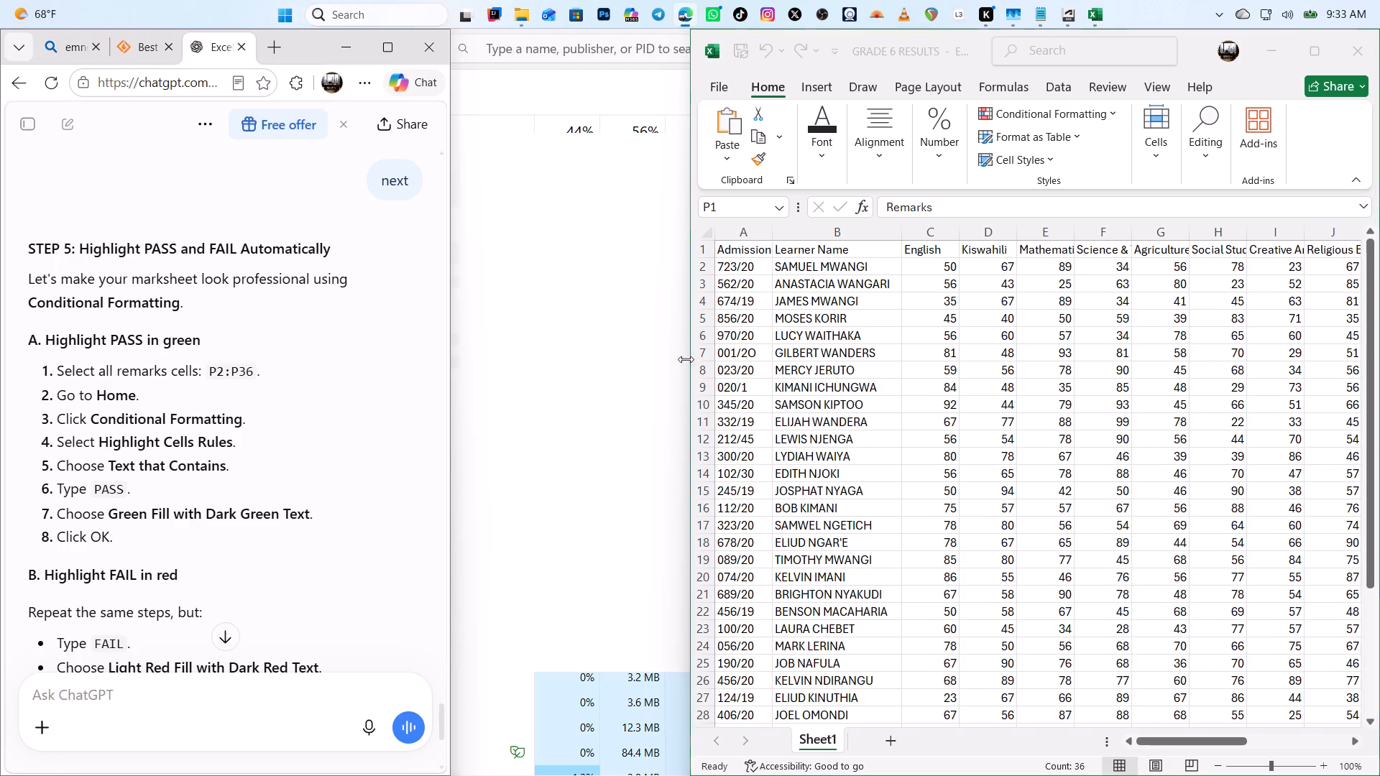
left_click_drag(686, 359, 376, 366)
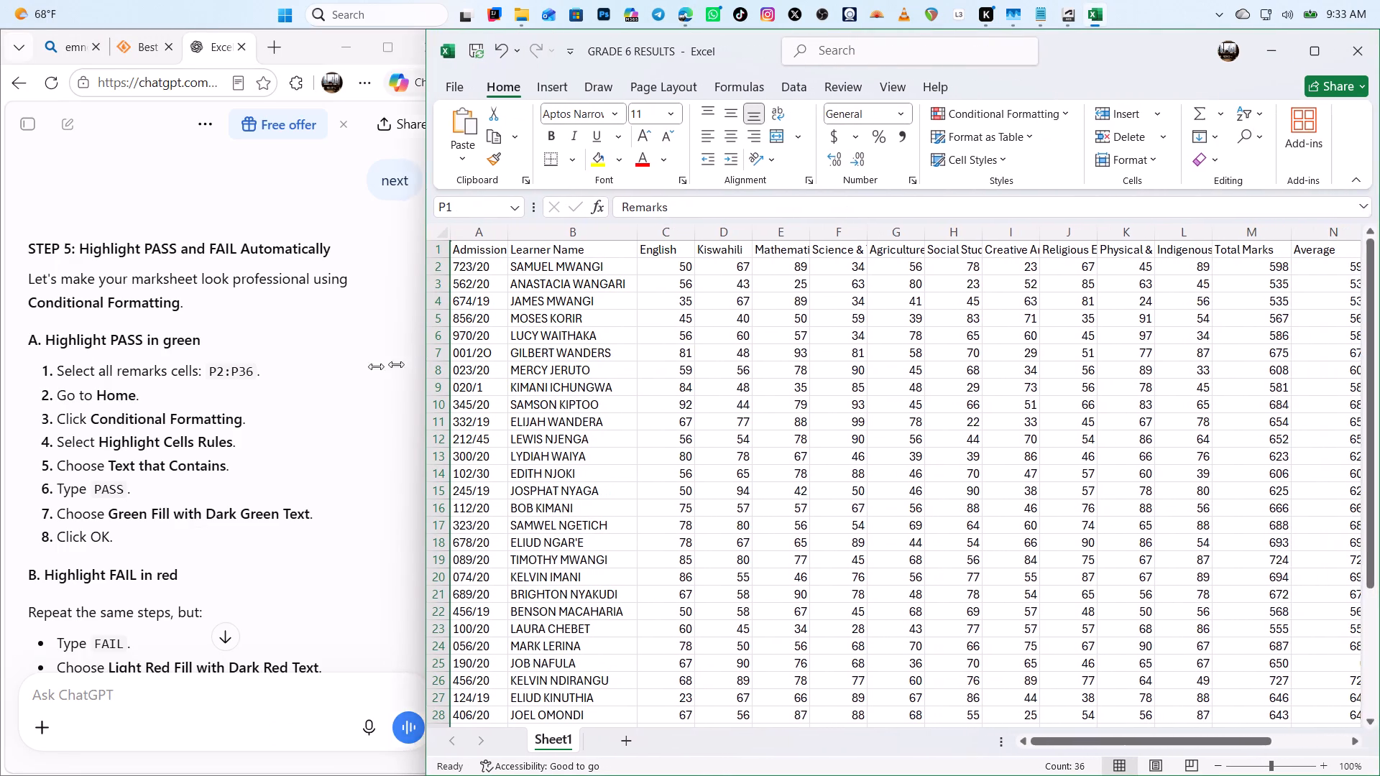
left_click_drag(376, 366, 235, 387)
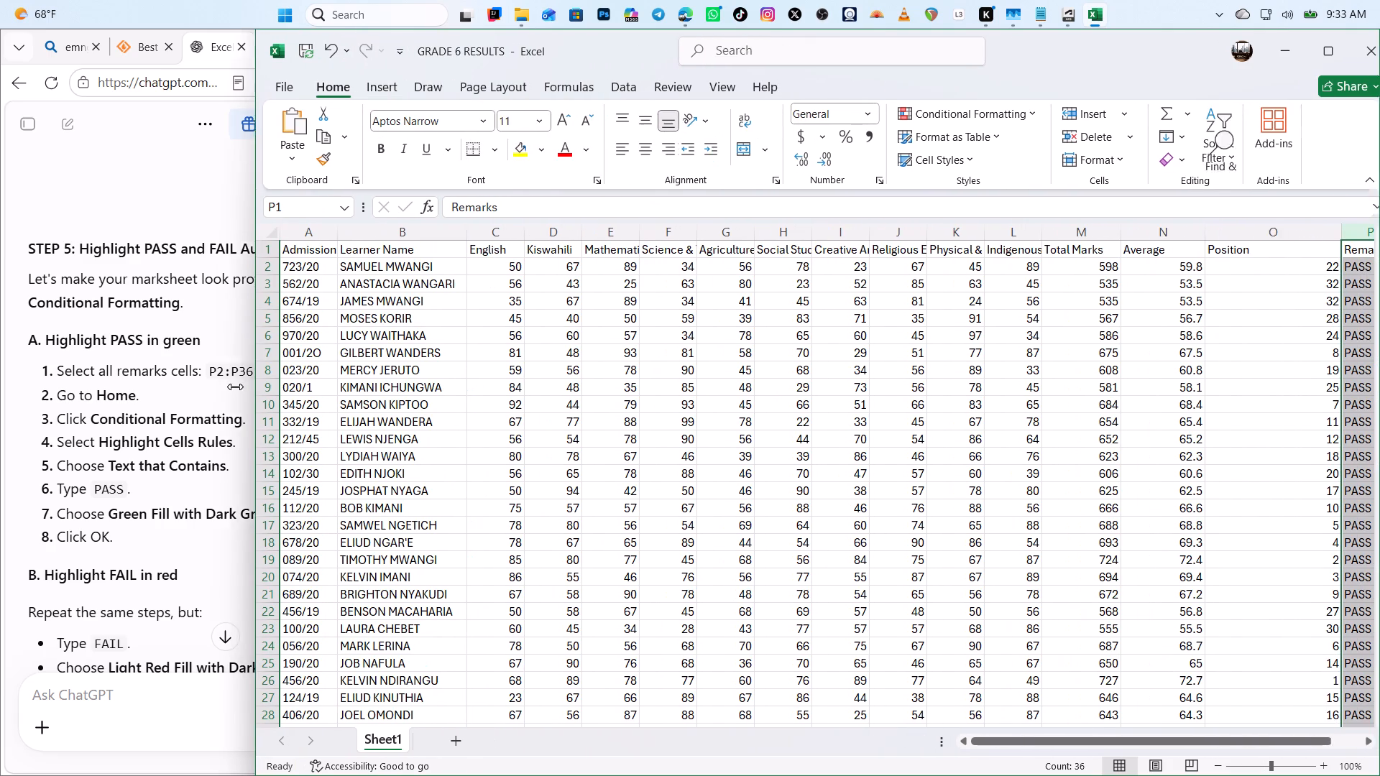
left_click_drag(235, 387, 293, 410)
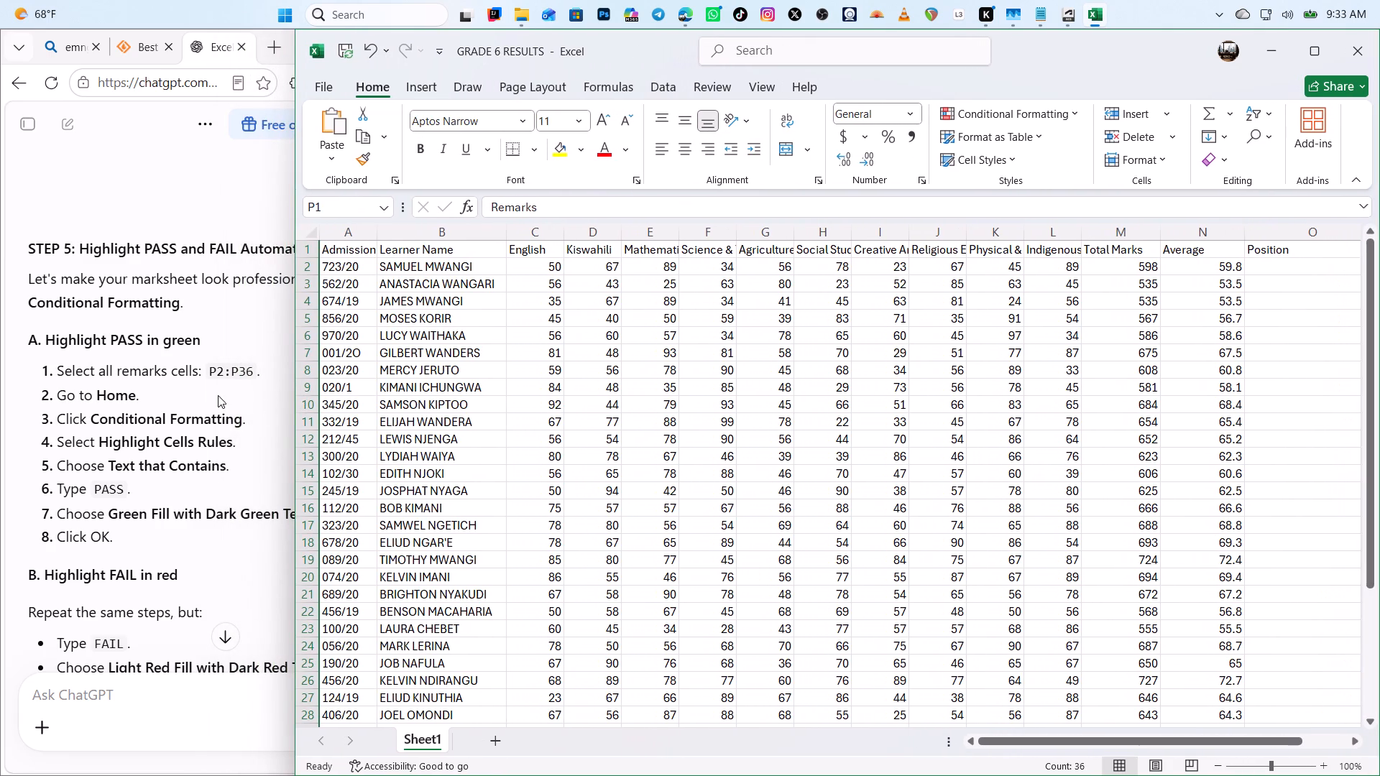
left_click_drag(216, 397, 228, 354)
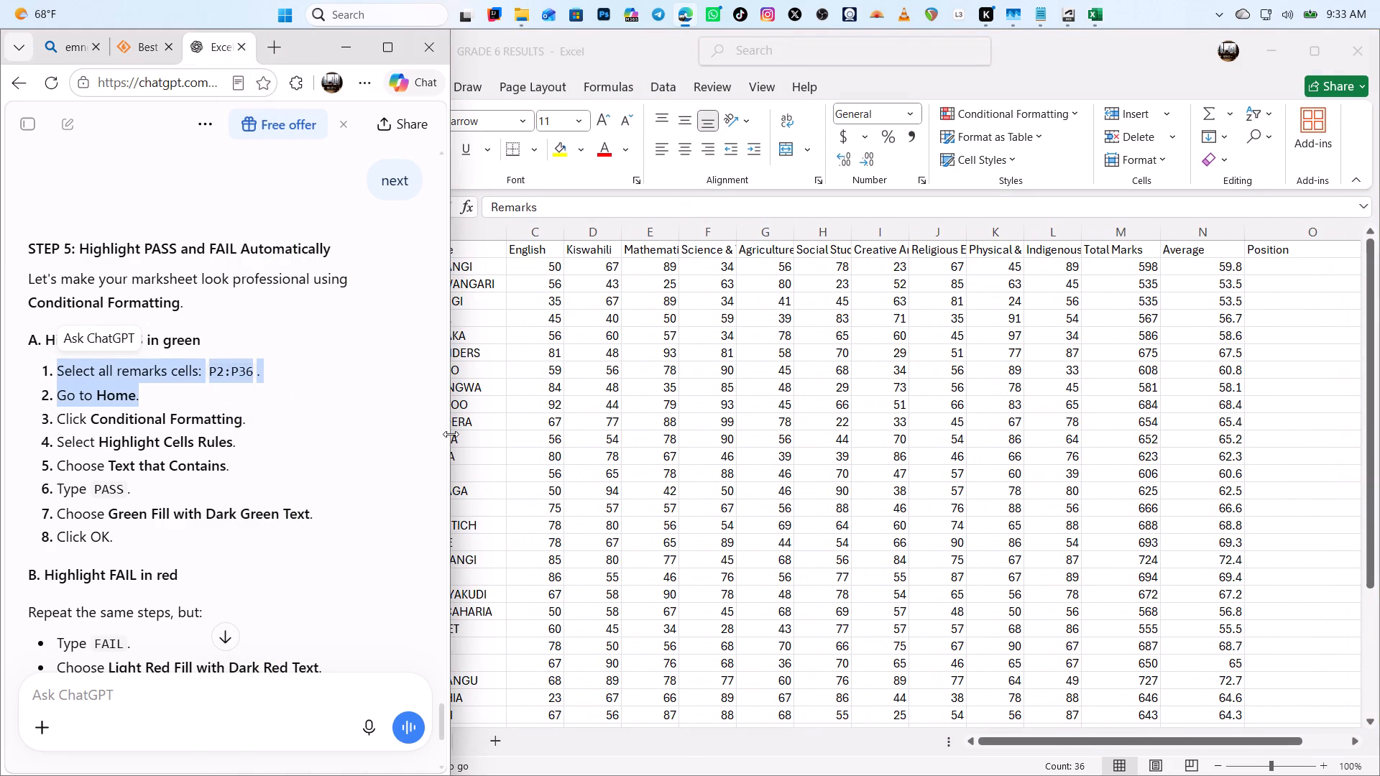
left_click_drag(450, 434, 331, 422)
left_click(546, 361)
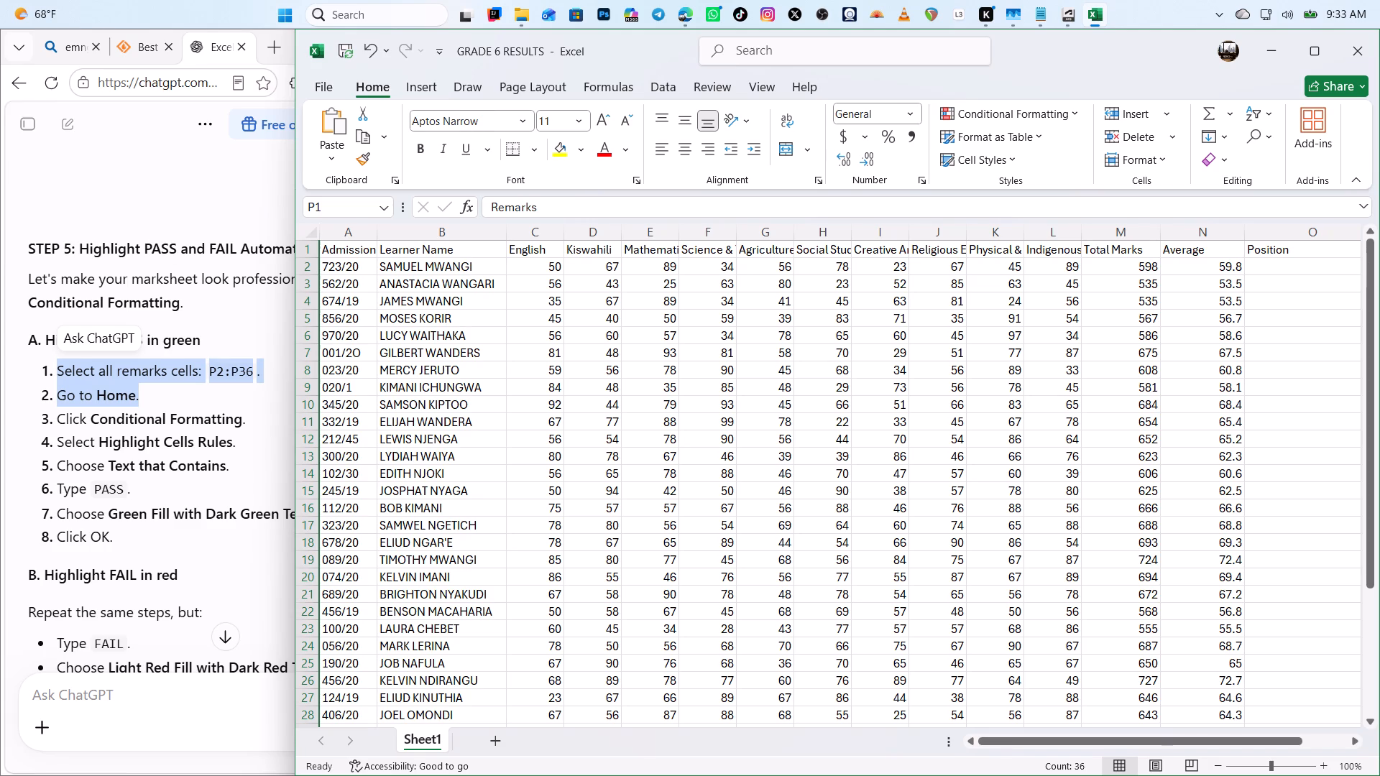
Narrow the Position column so it just fits its heading and sits close beside Remarks.
left_click(1207, 234)
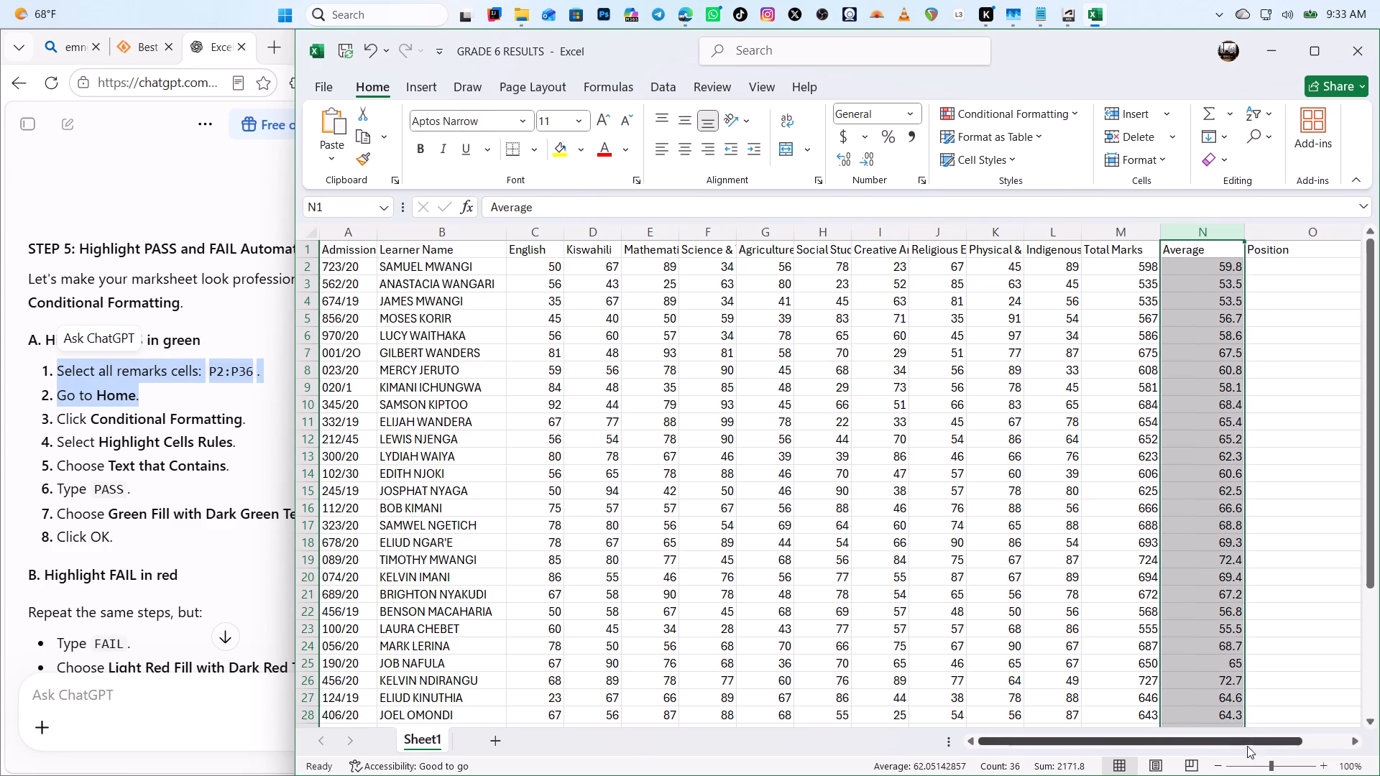
left_click_drag(1257, 743, 1297, 736)
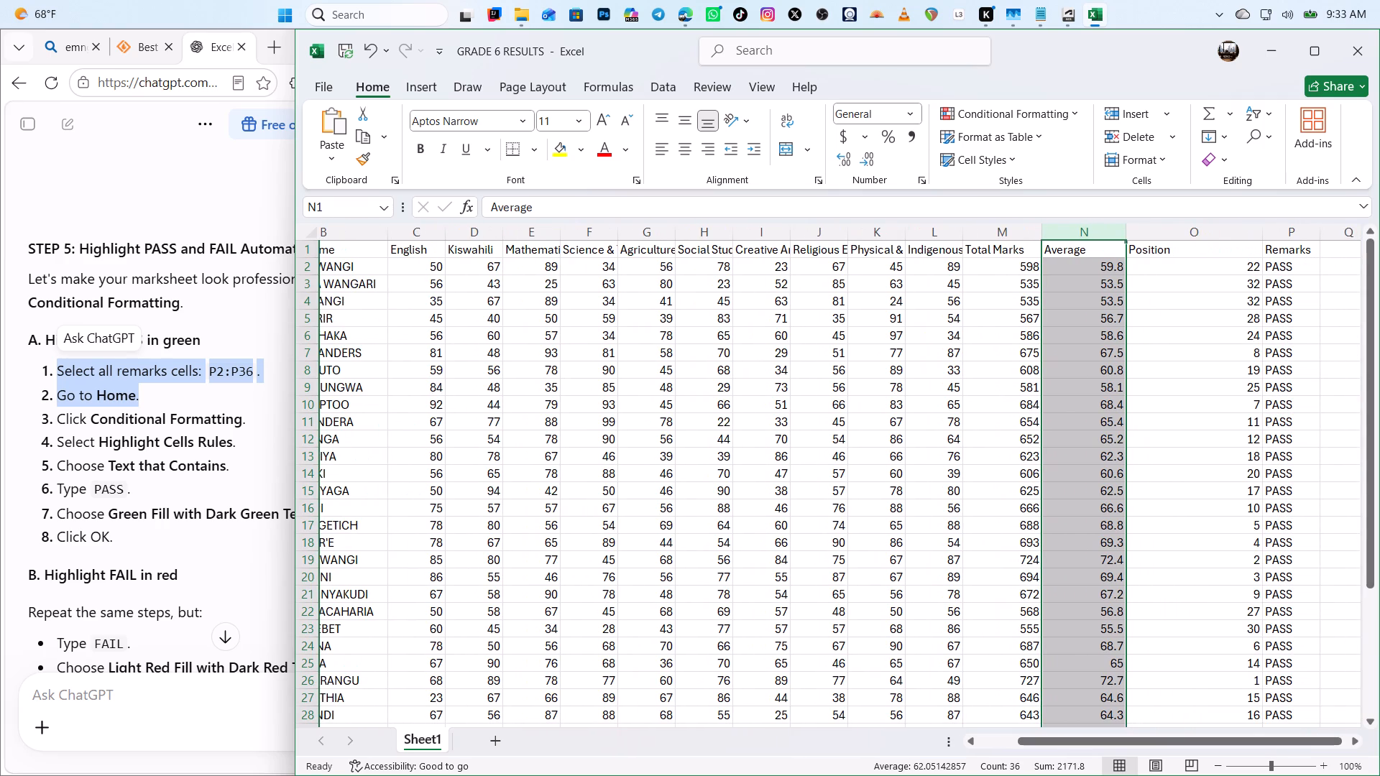
left_click(1223, 265)
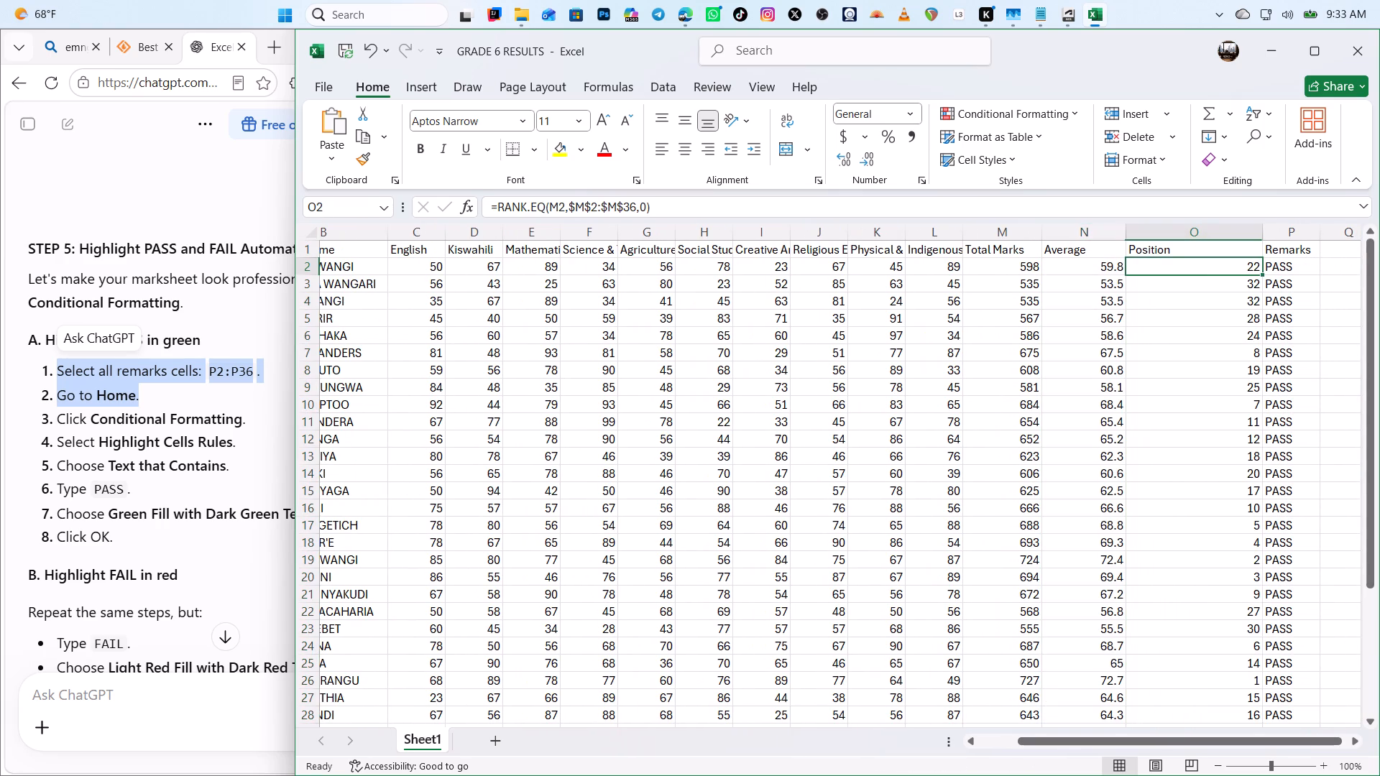
left_click(1277, 268)
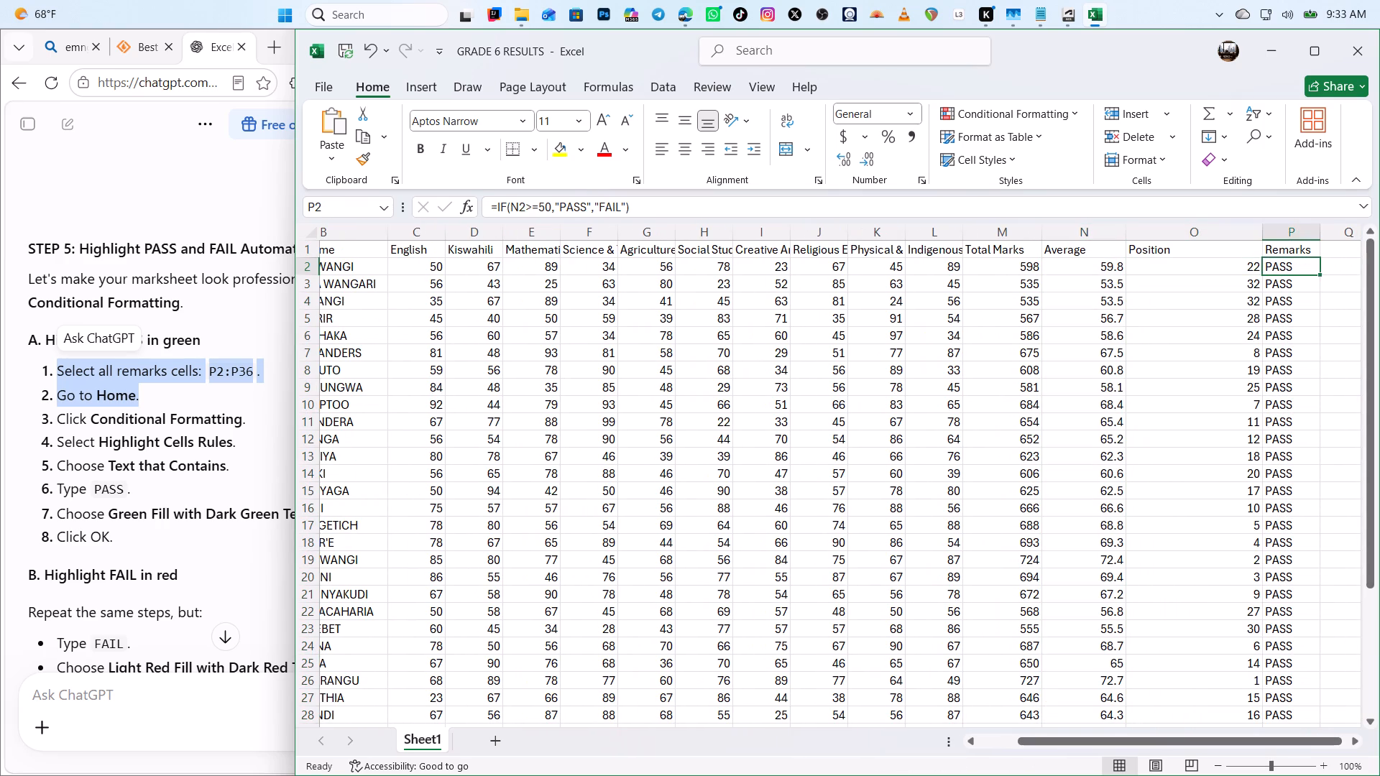
left_click_drag(1263, 236, 1168, 251)
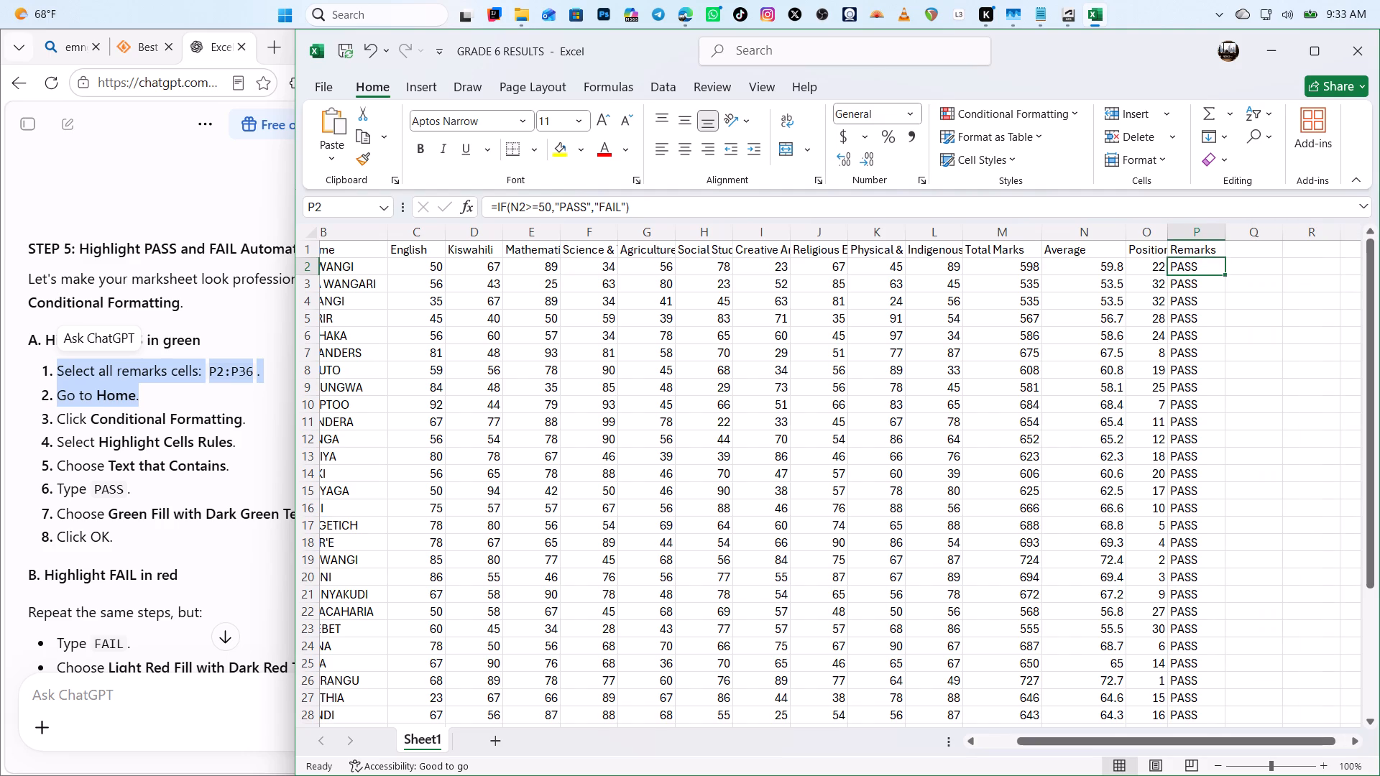
left_click_drag(1168, 231, 1170, 233)
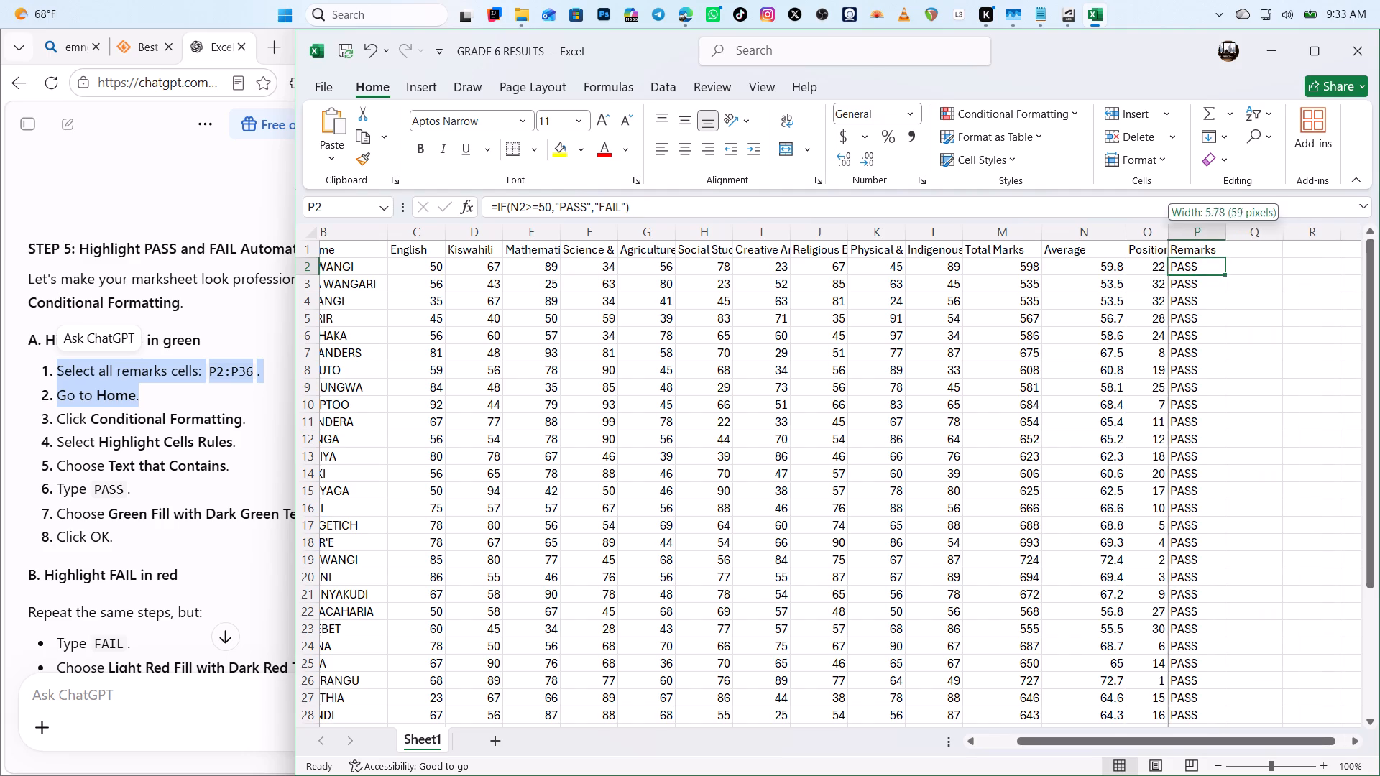
left_click_drag(1170, 233, 1190, 235)
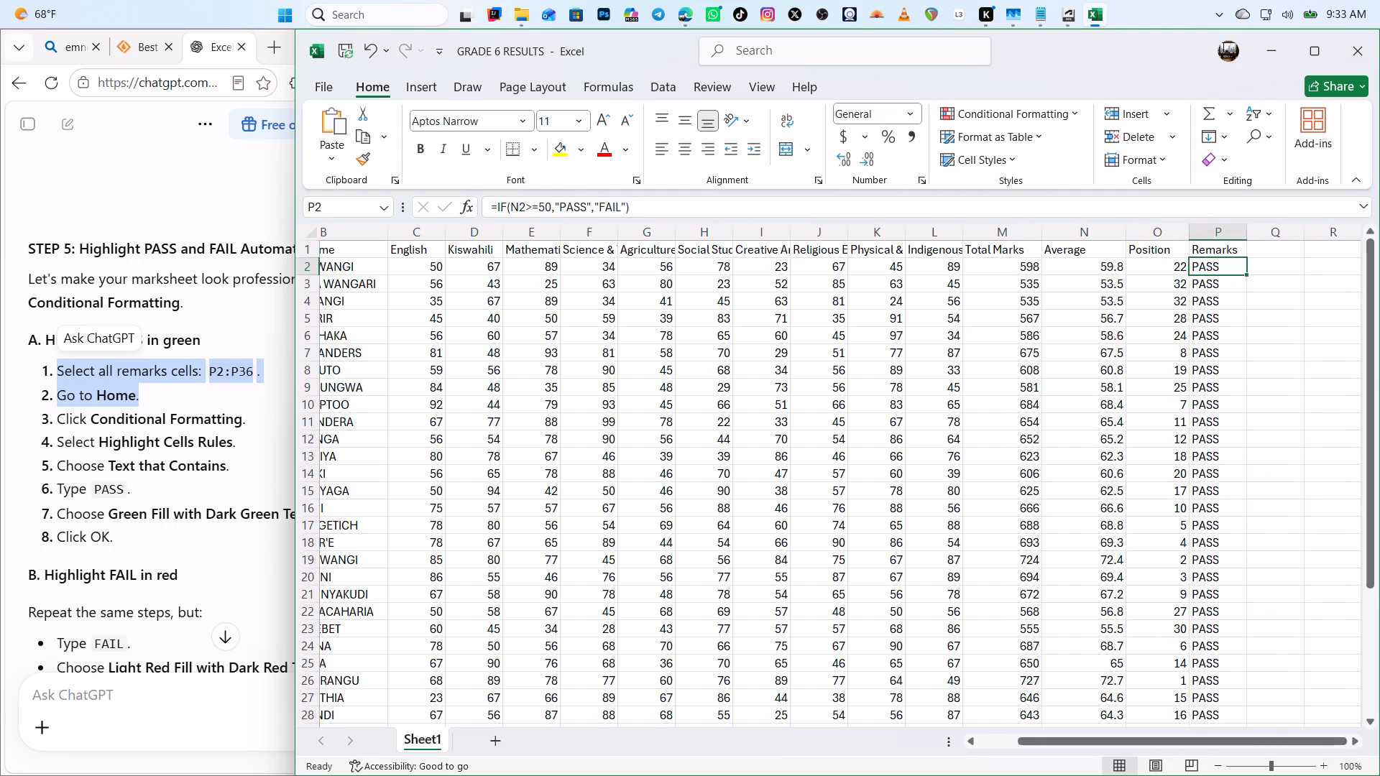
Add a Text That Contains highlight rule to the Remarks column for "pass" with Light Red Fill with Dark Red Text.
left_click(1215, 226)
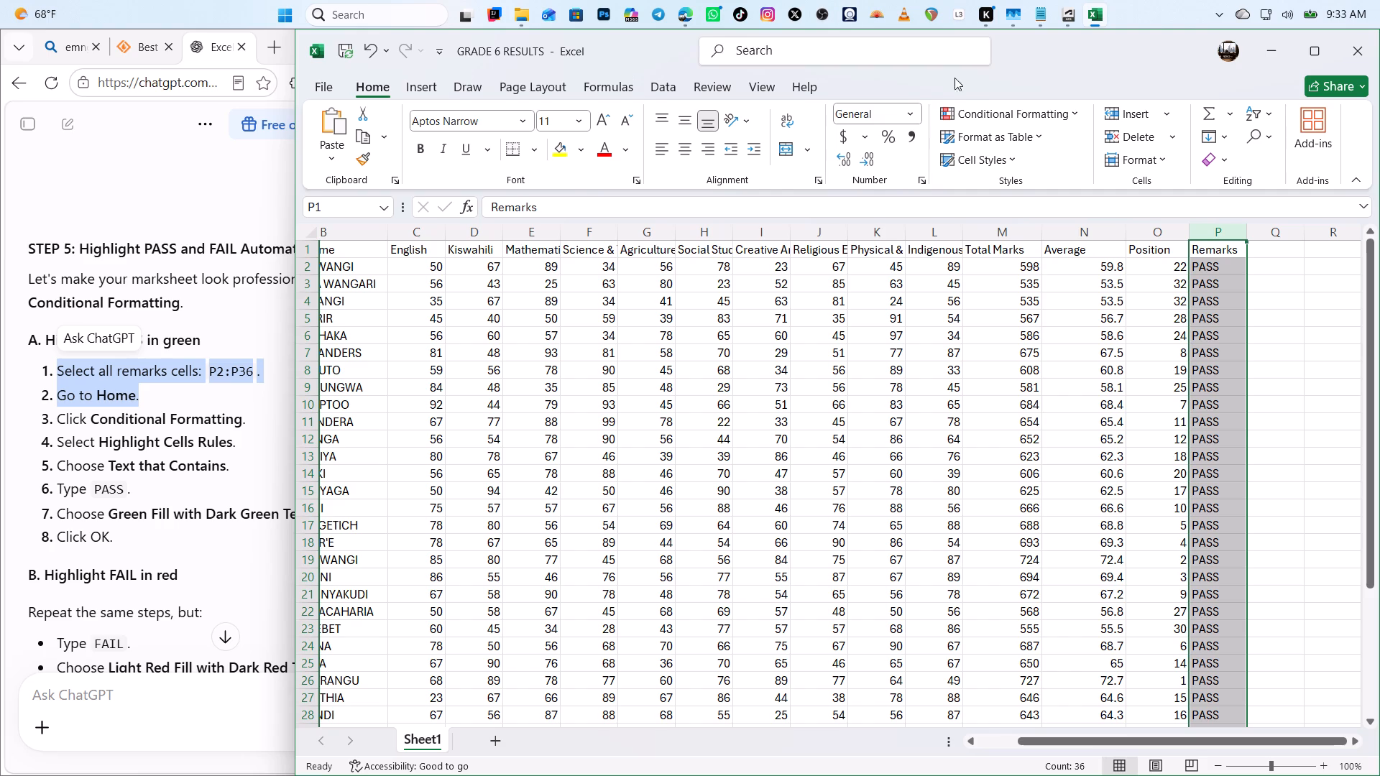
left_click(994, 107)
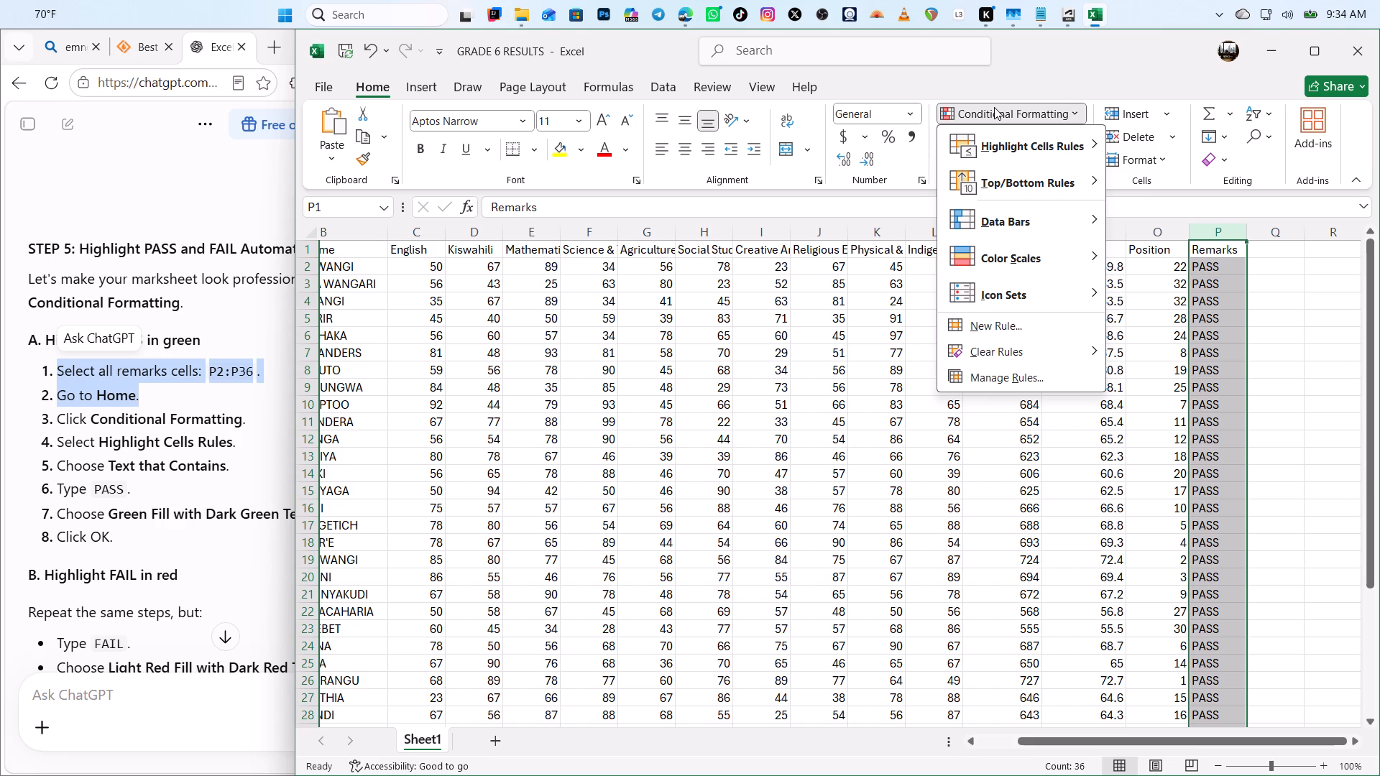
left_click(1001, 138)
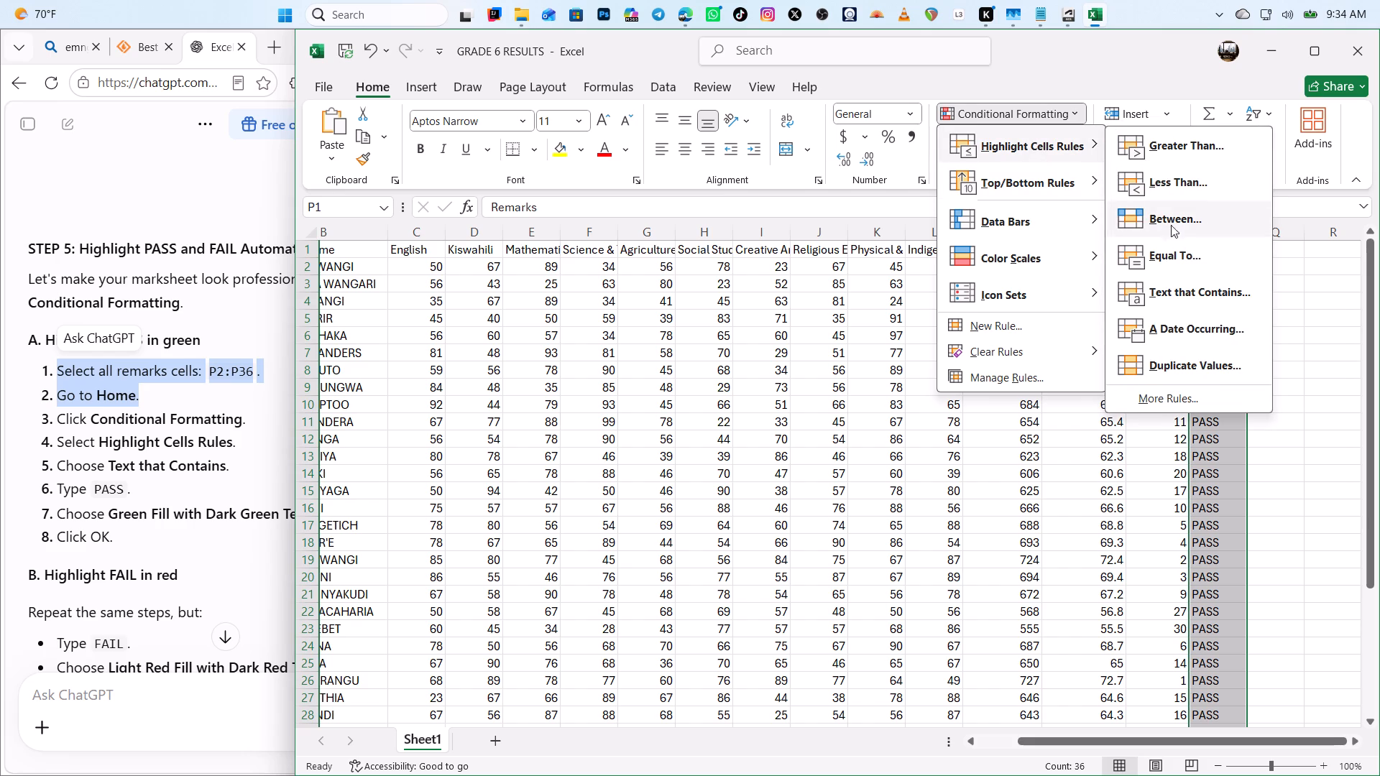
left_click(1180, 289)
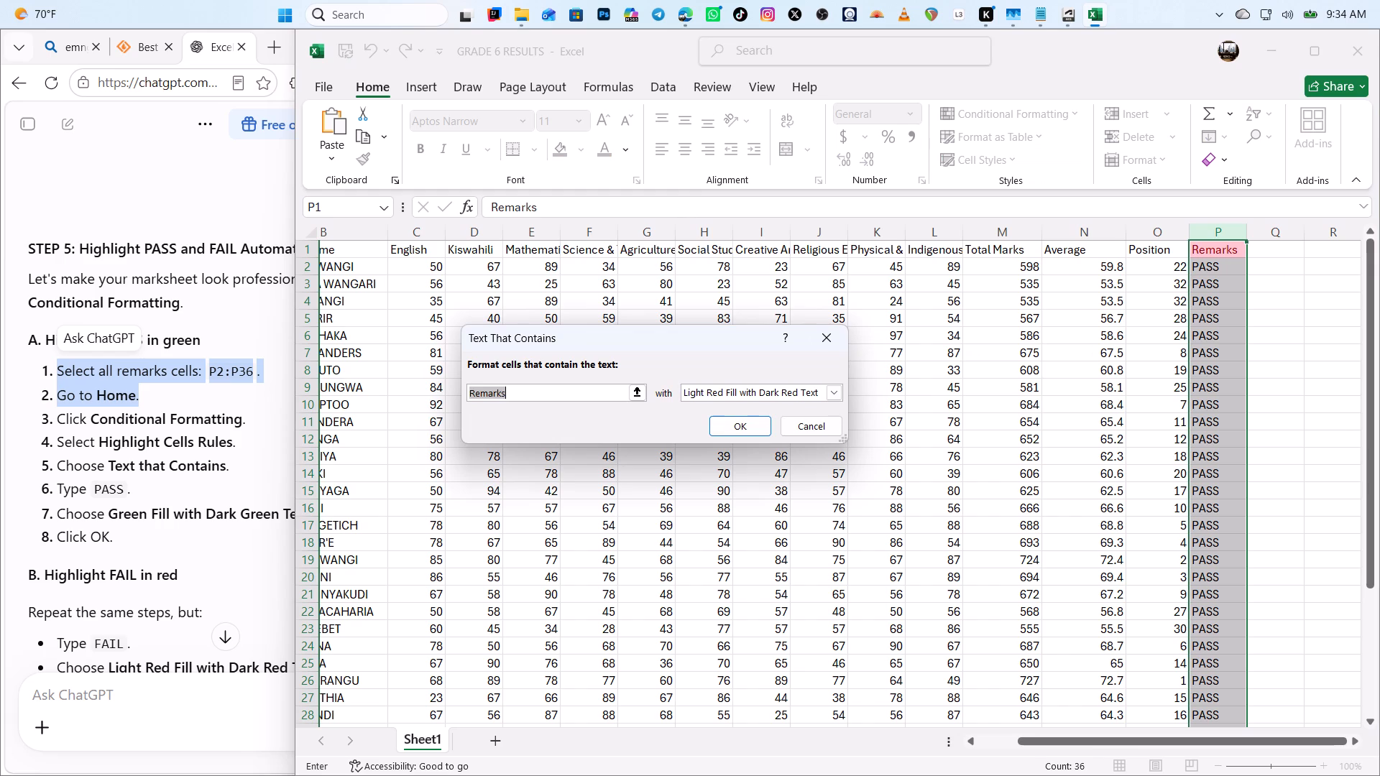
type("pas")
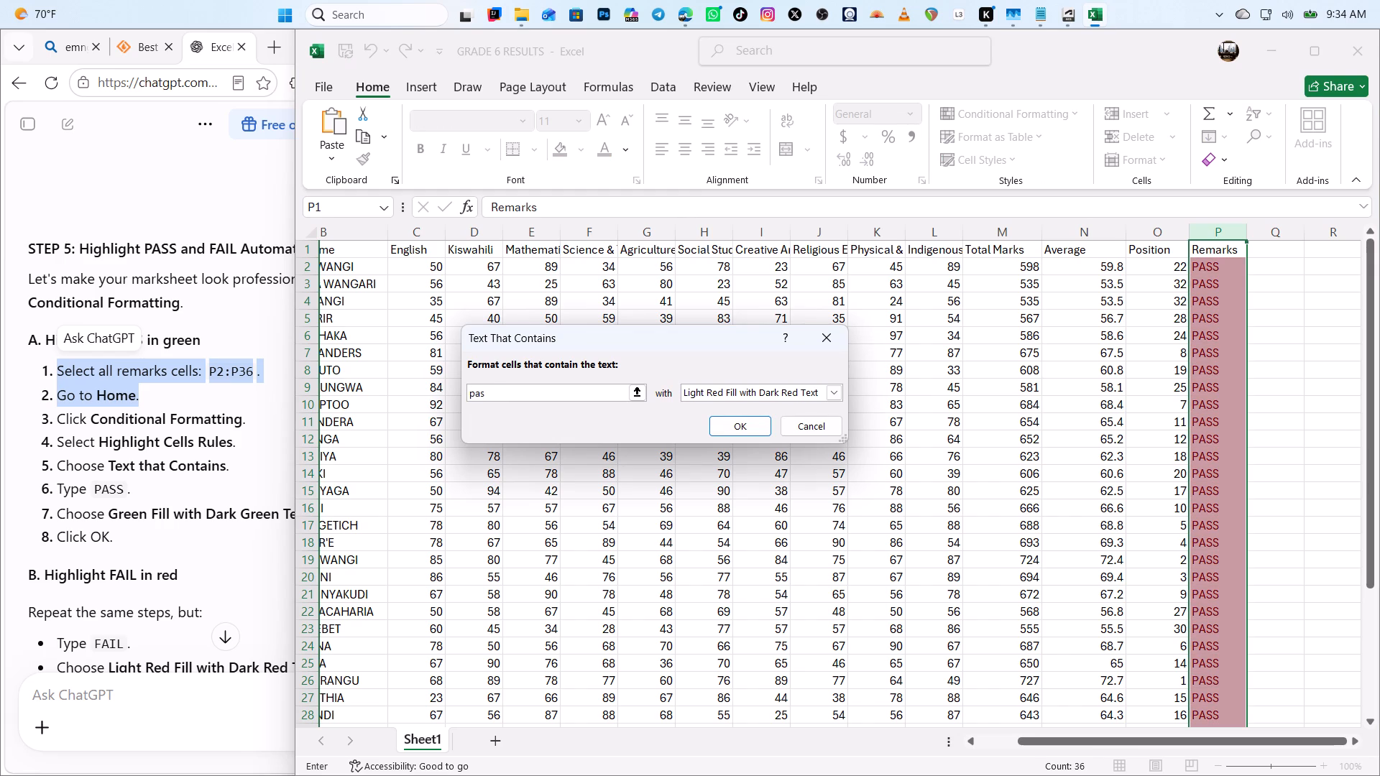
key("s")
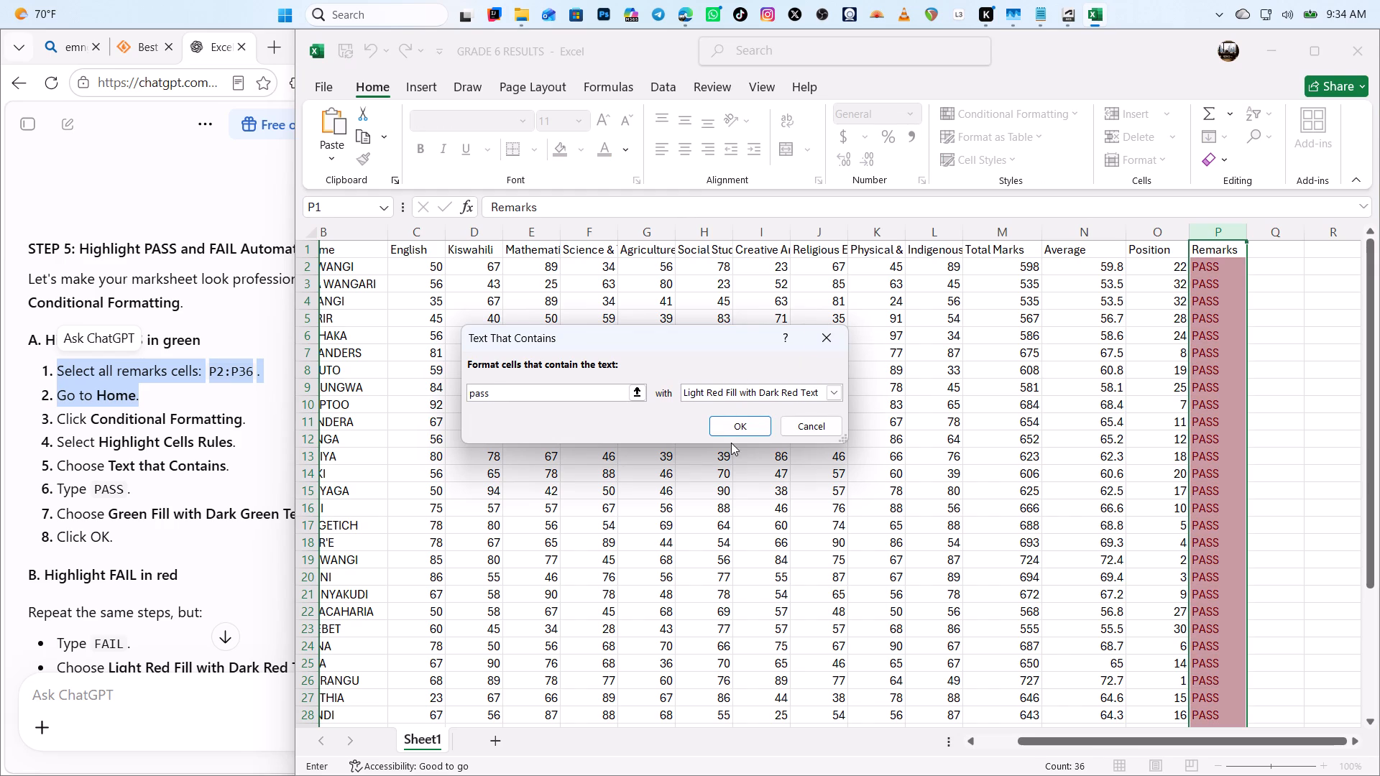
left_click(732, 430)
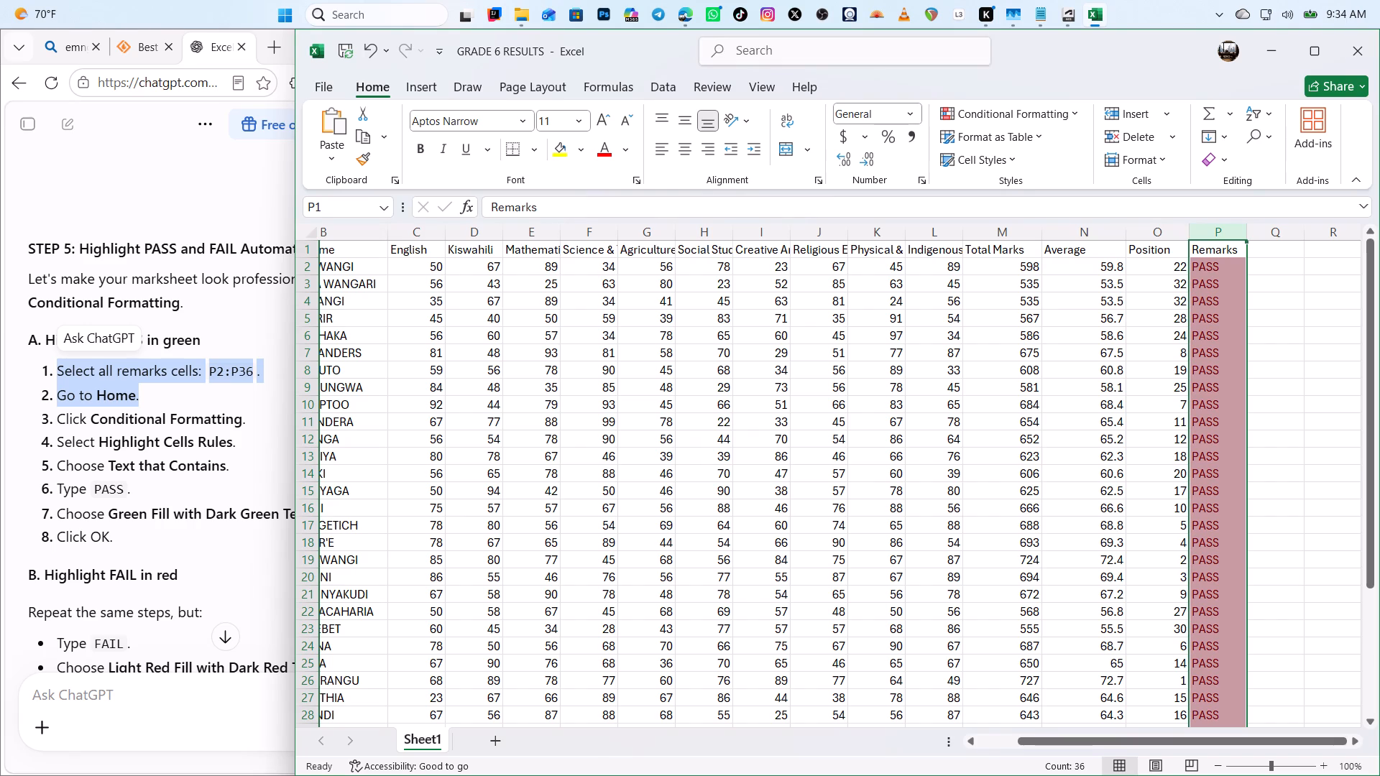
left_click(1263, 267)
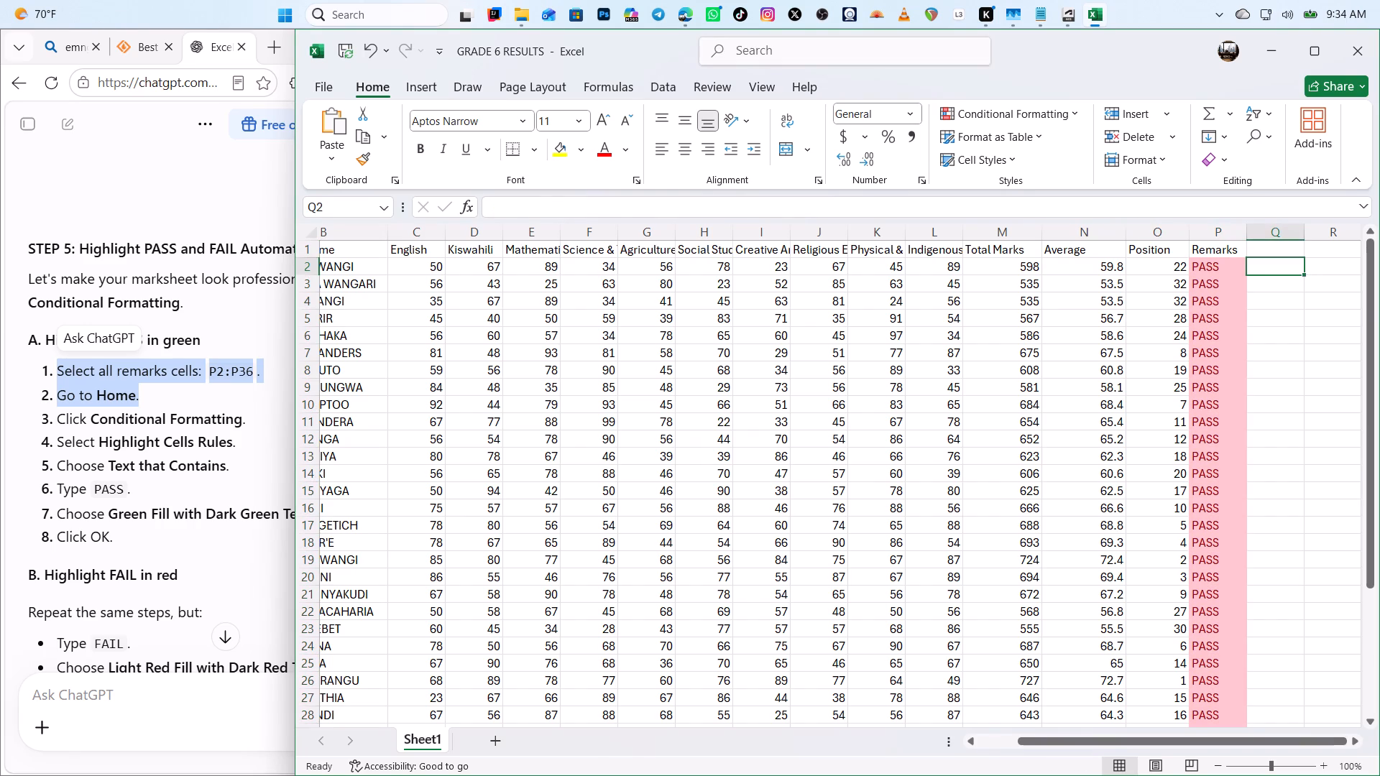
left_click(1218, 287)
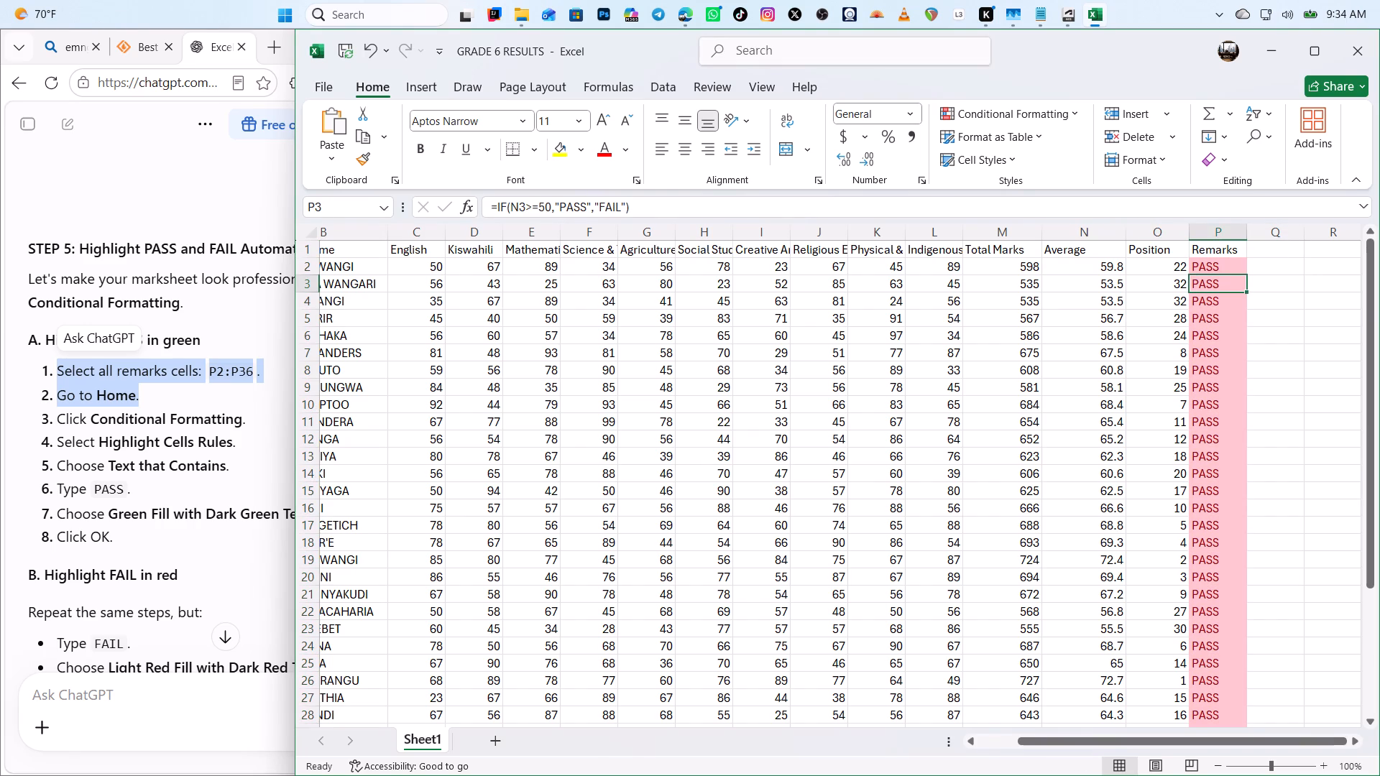
Add a Text That Contains highlight rule to the Remarks column for "PASS" with Green Fill with Dark Green Text.
left_click(1208, 226)
left_click(1032, 127)
left_click(1035, 107)
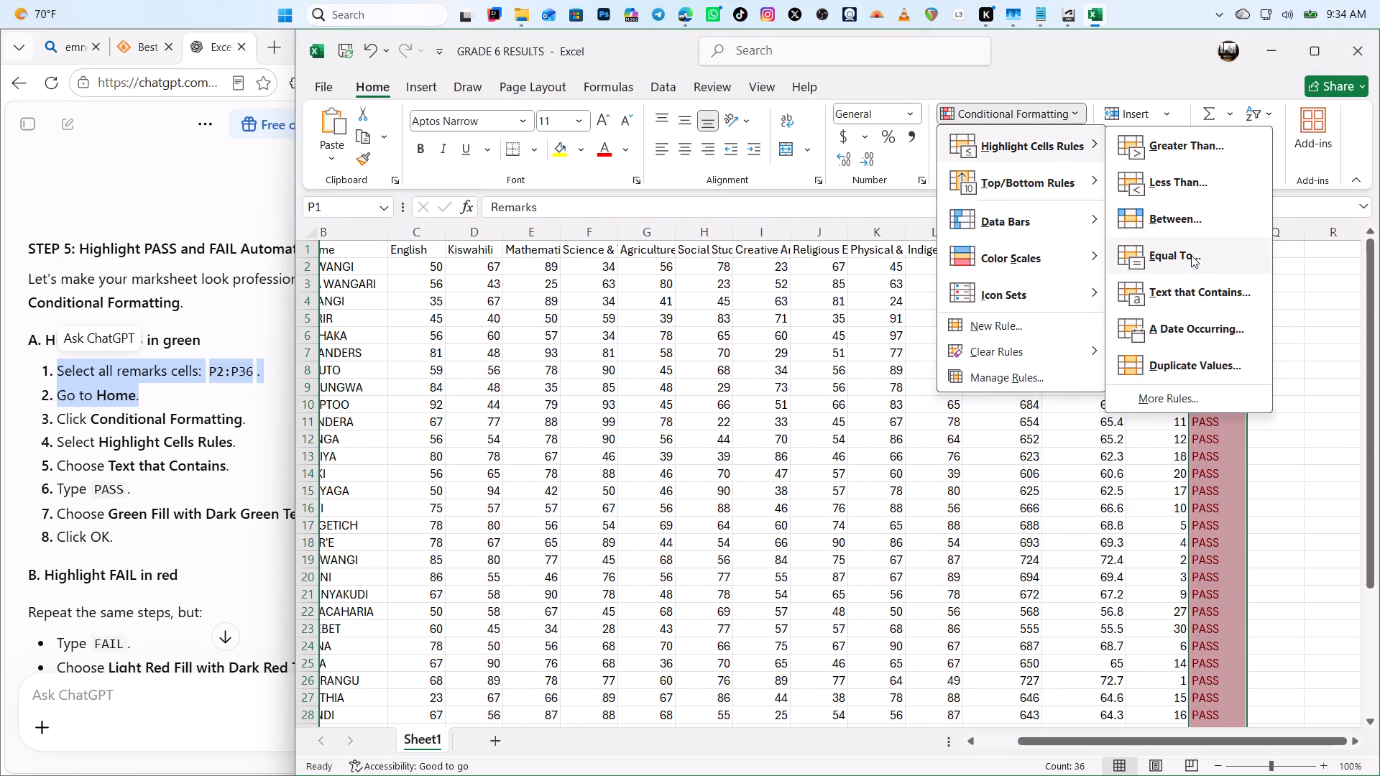
left_click(1203, 289)
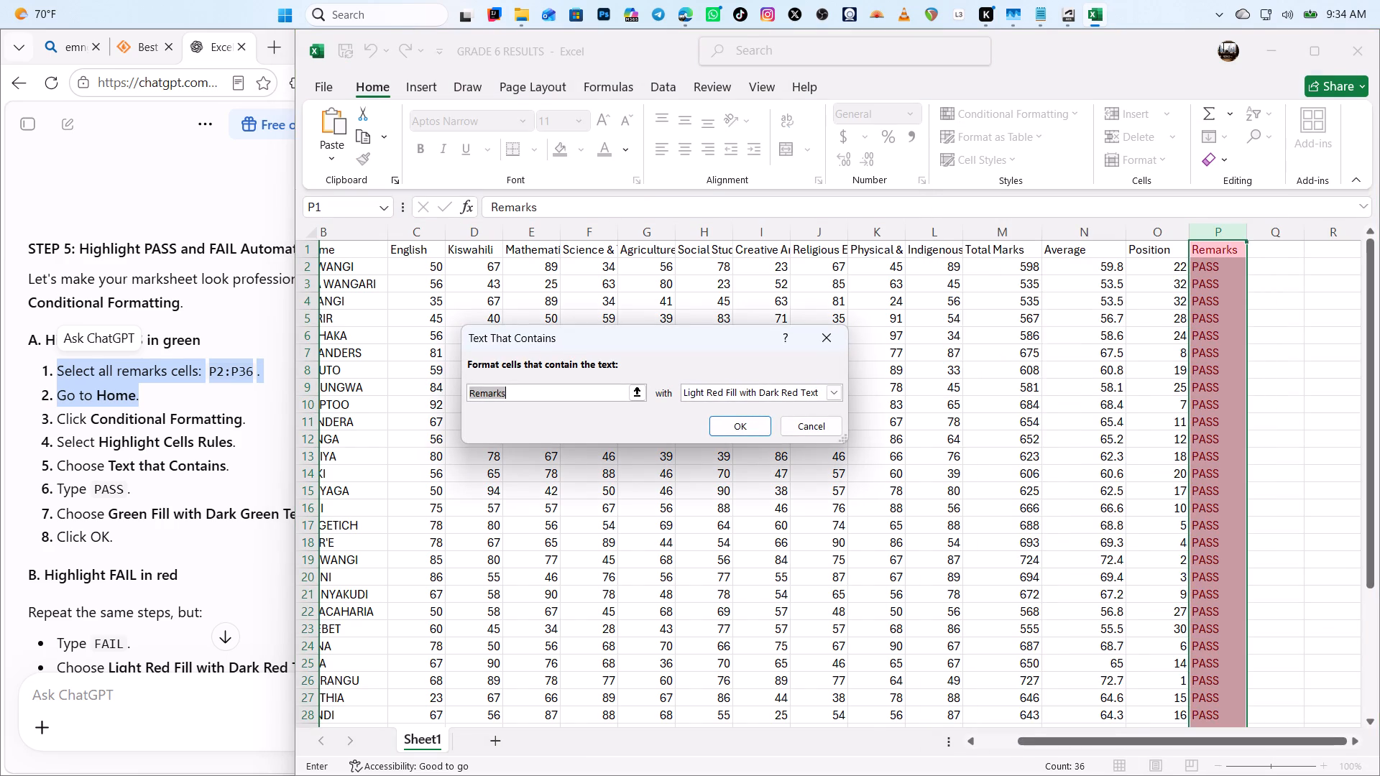
left_click(838, 395)
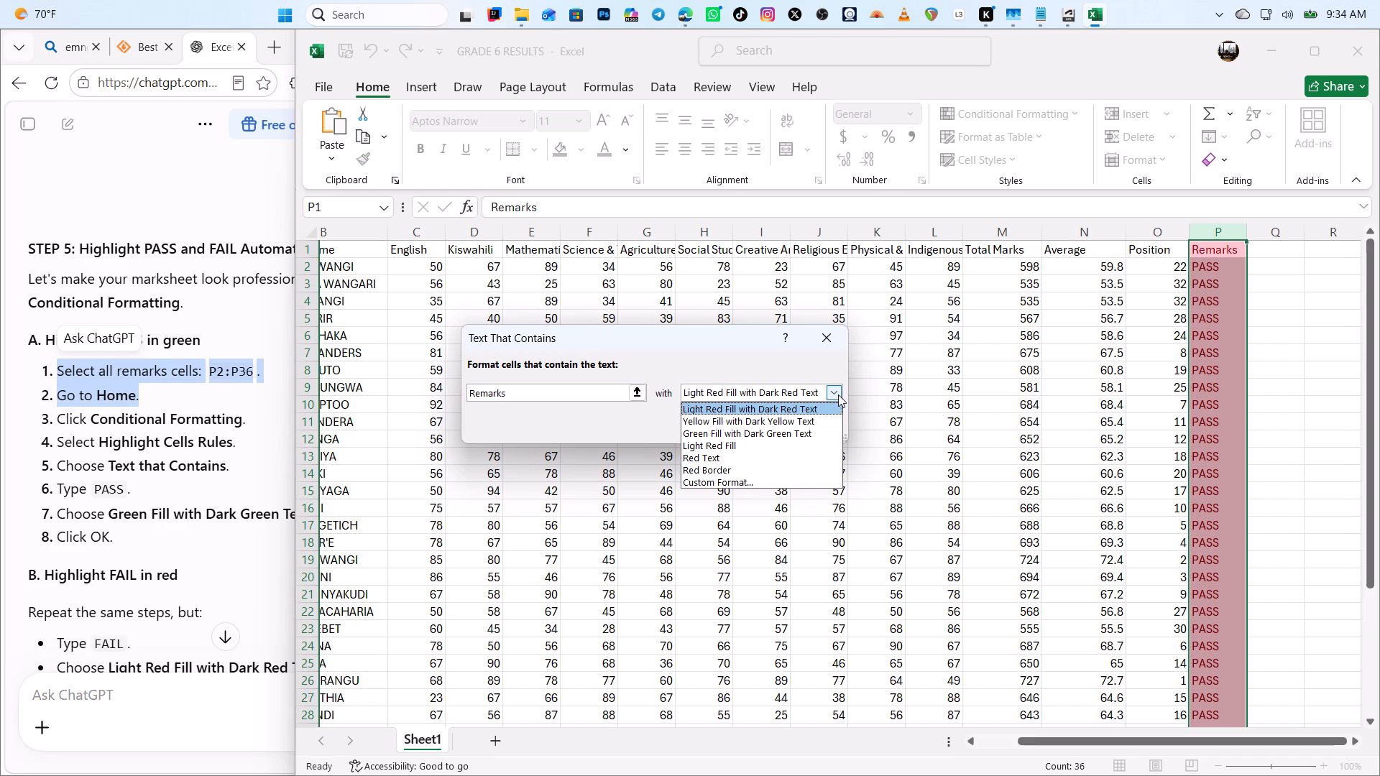
left_click(791, 435)
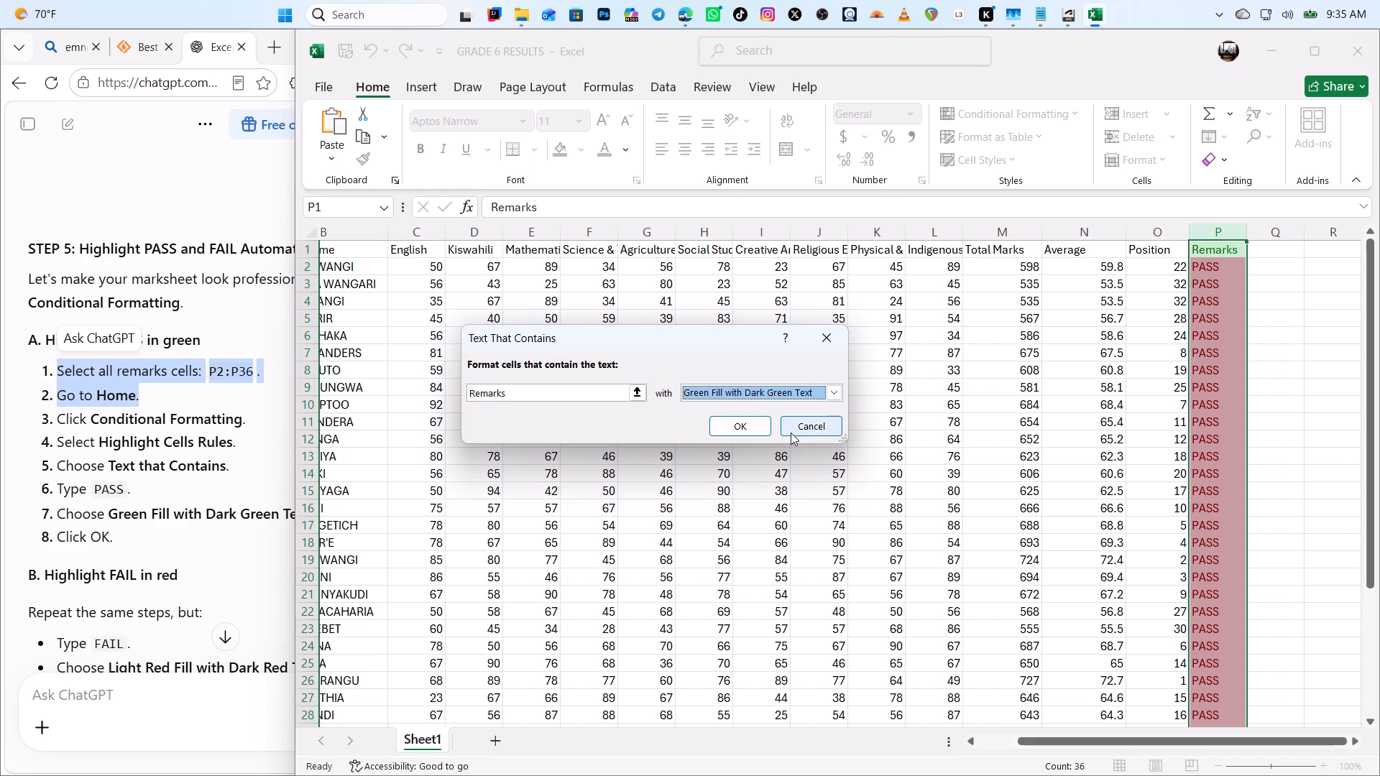
double_click(489, 394)
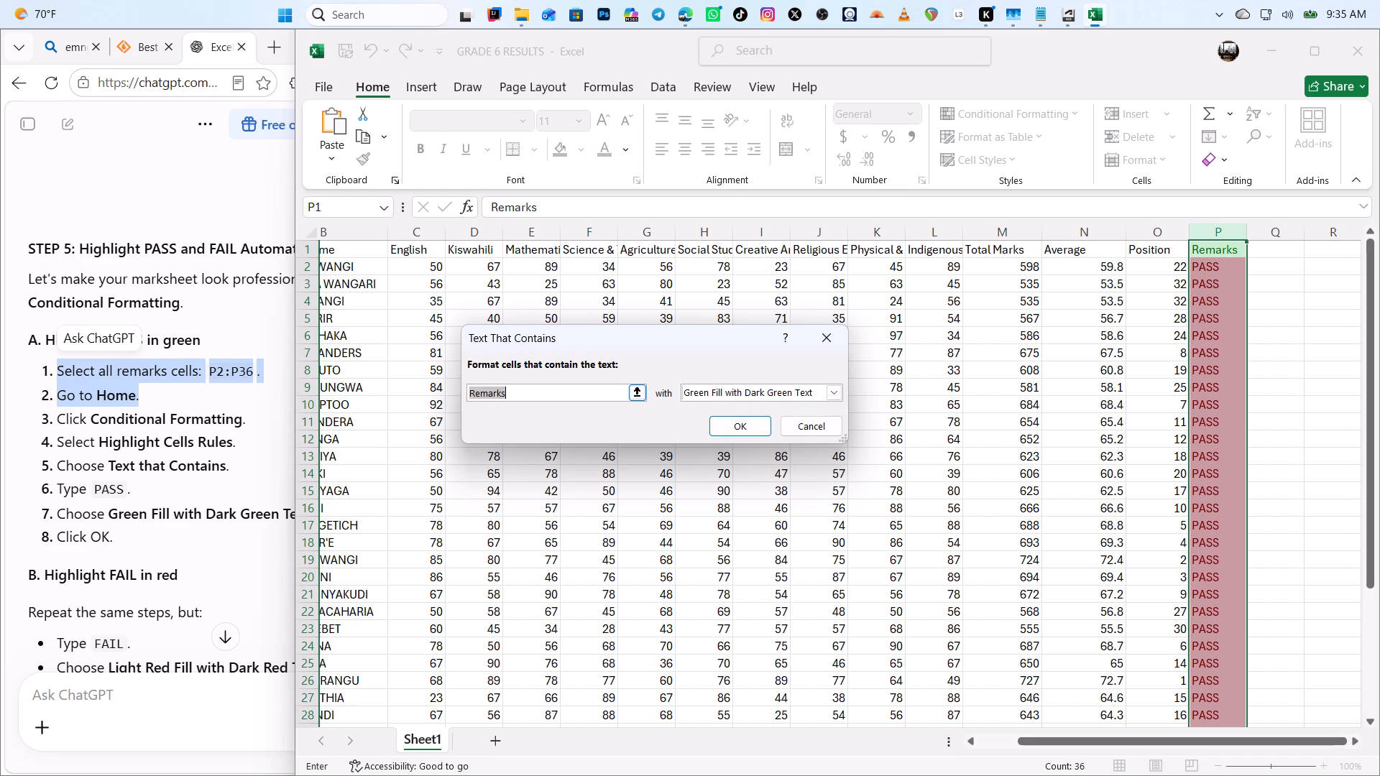
type("PASS")
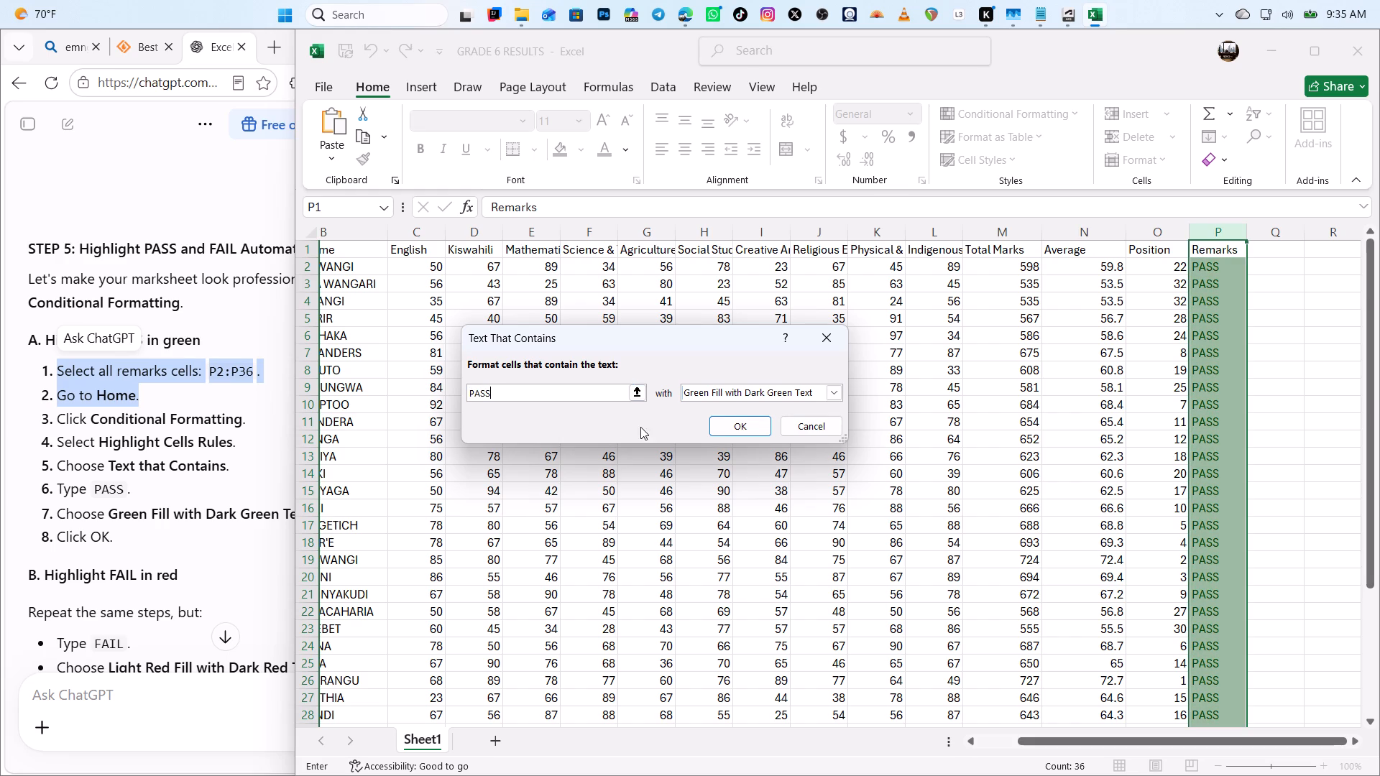
left_click(707, 430)
left_click_drag(733, 436, 740, 441)
left_click(745, 442)
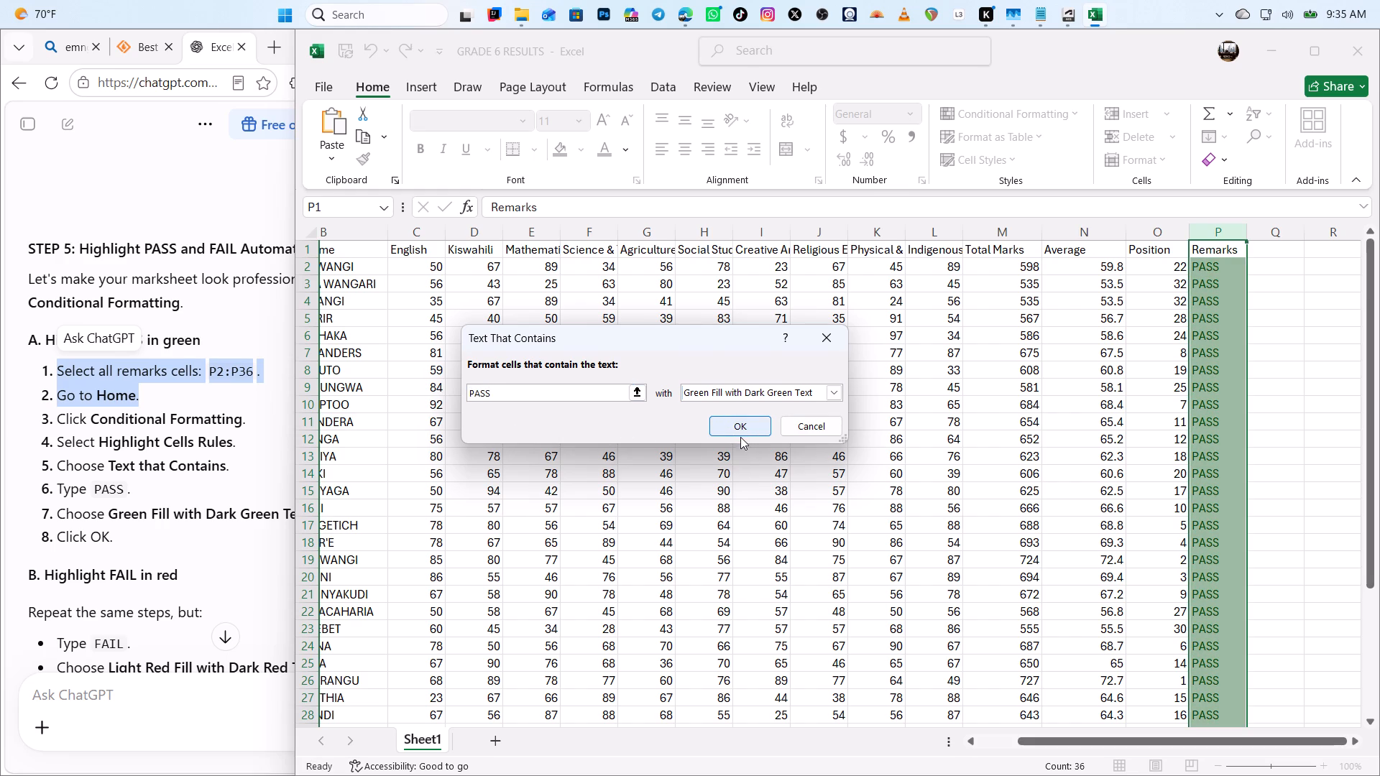
left_click(738, 430)
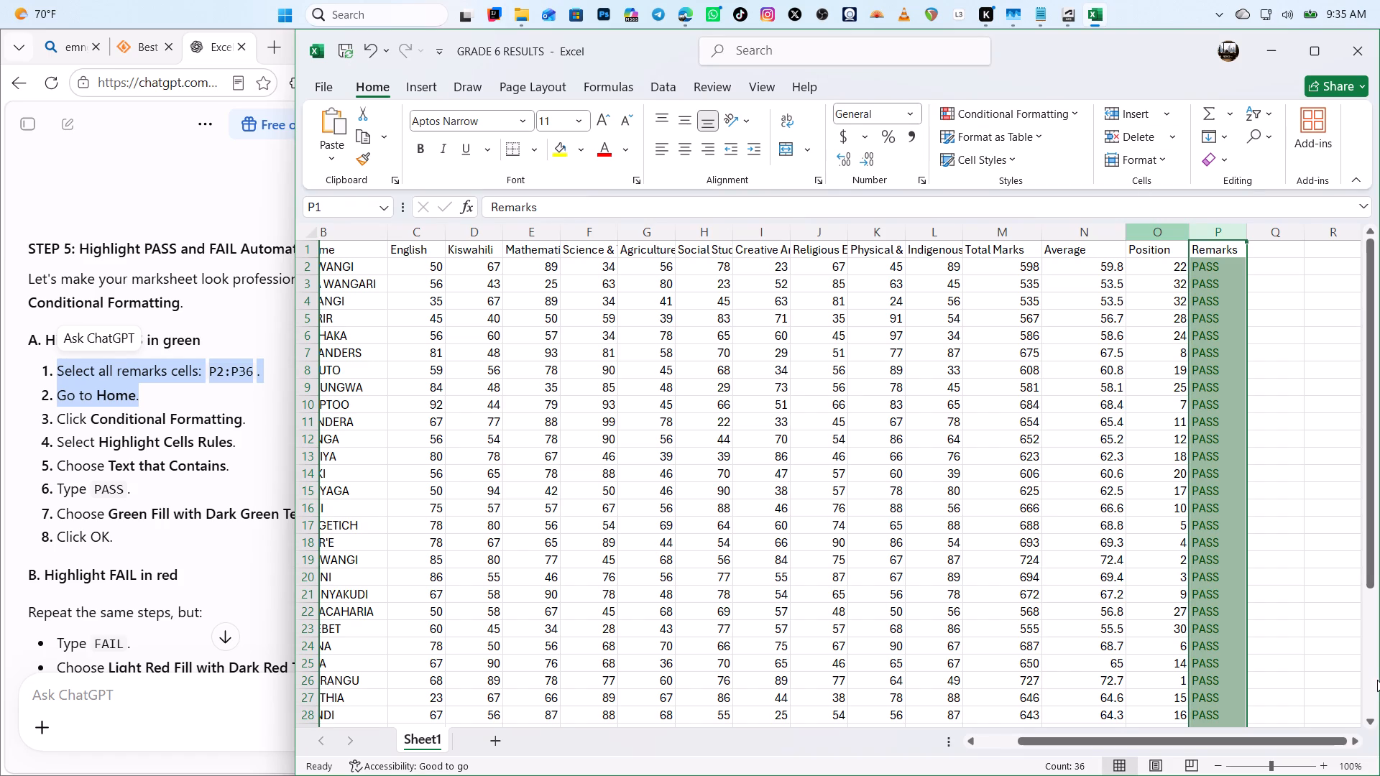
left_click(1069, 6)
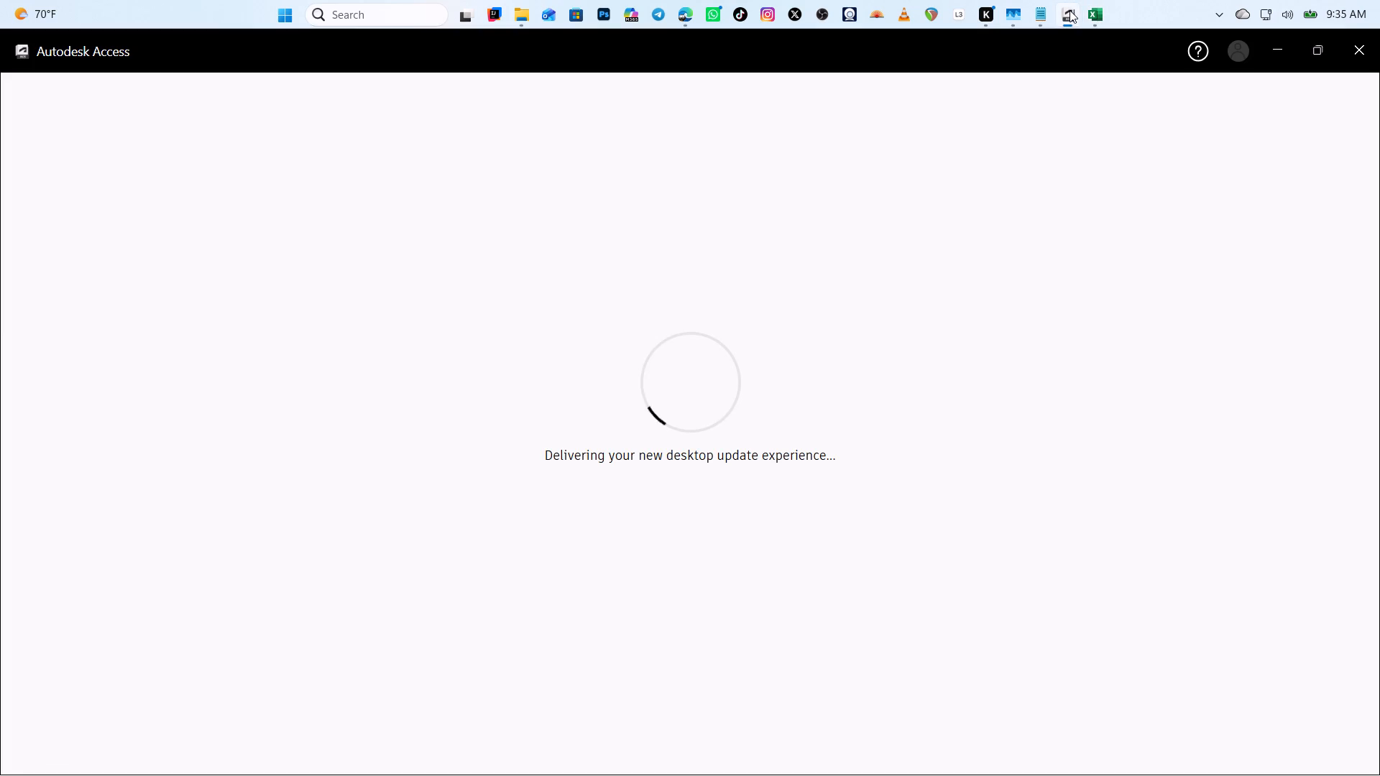
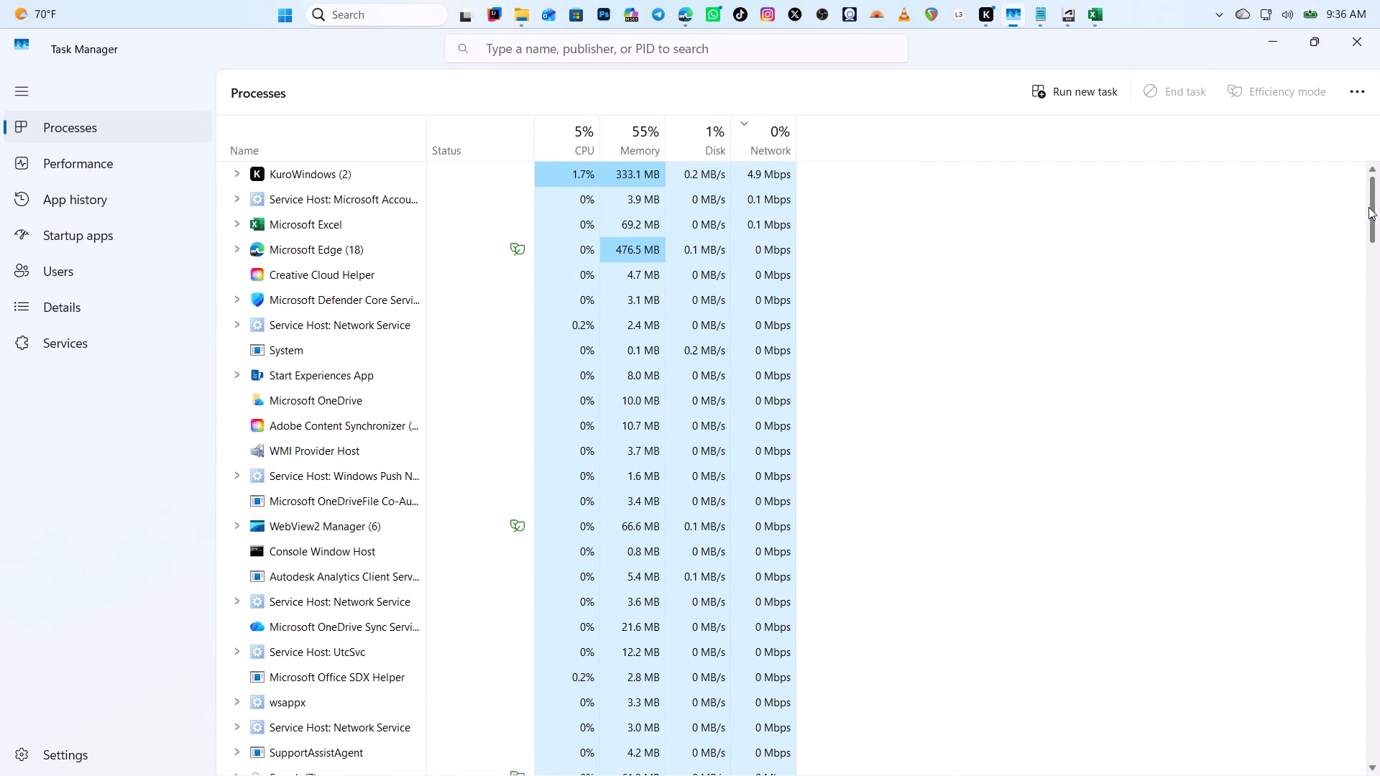
Switch from Task Manager back to the GRADE 6 RESULTS workbook in Excel.
left_click(1092, 22)
left_click(1067, 27)
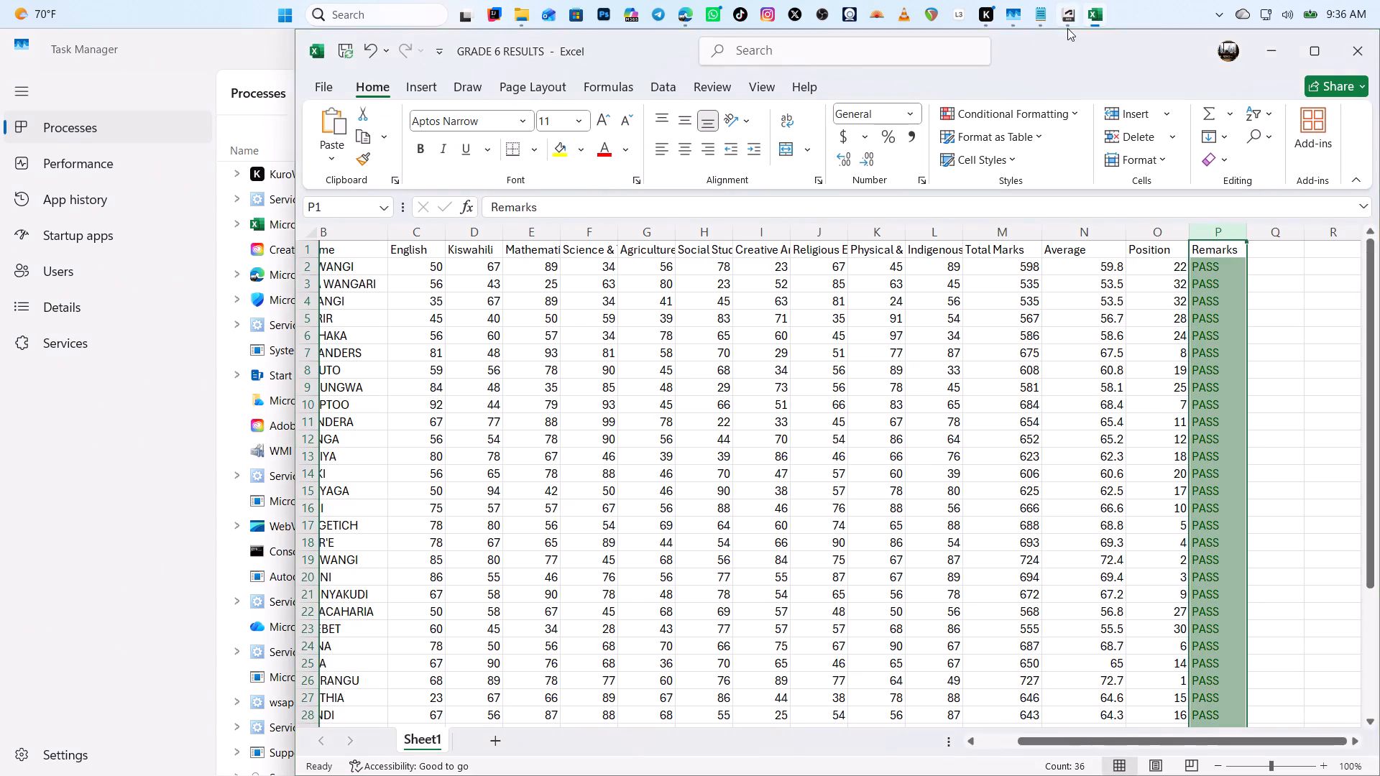
left_click(723, 397)
left_click_drag(627, 327, 776, 402)
left_click(1059, 8)
left_click(1088, 14)
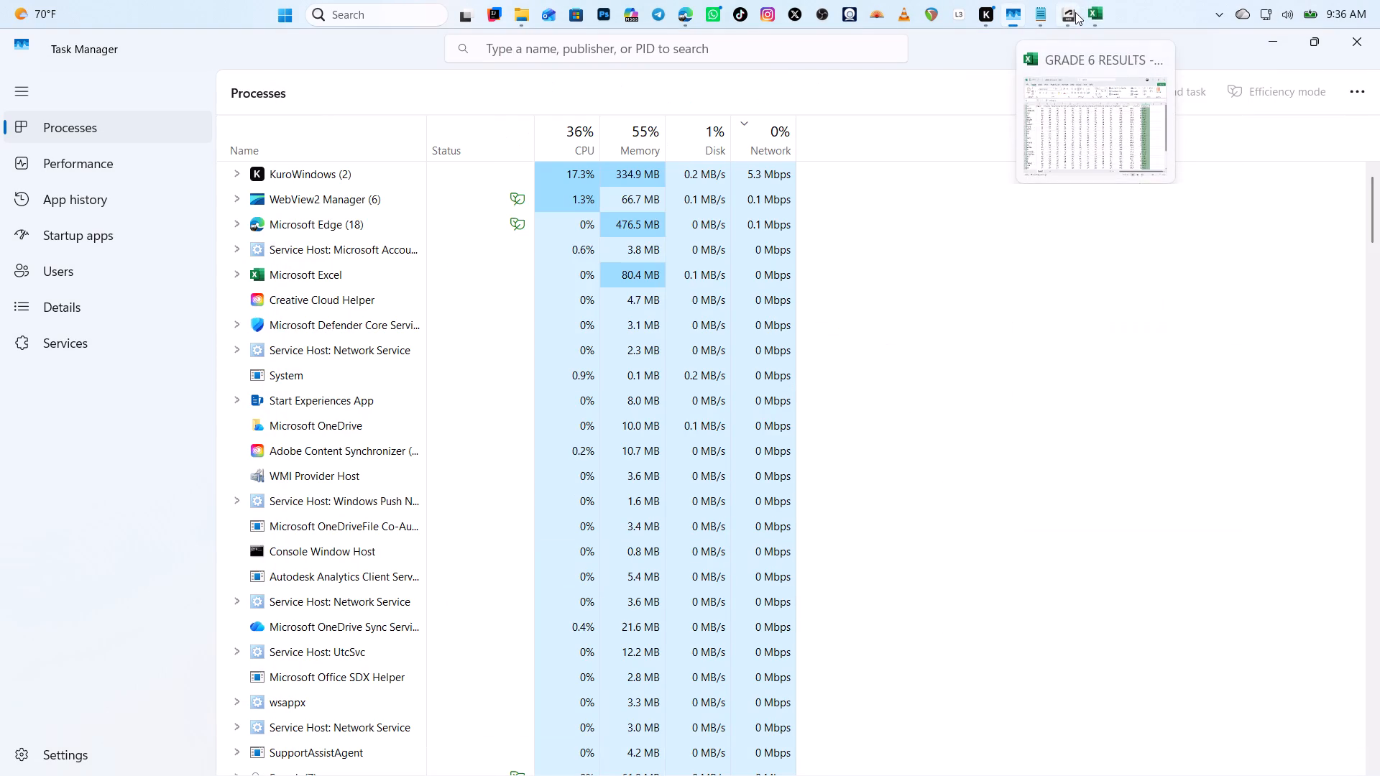
left_click(1094, 24)
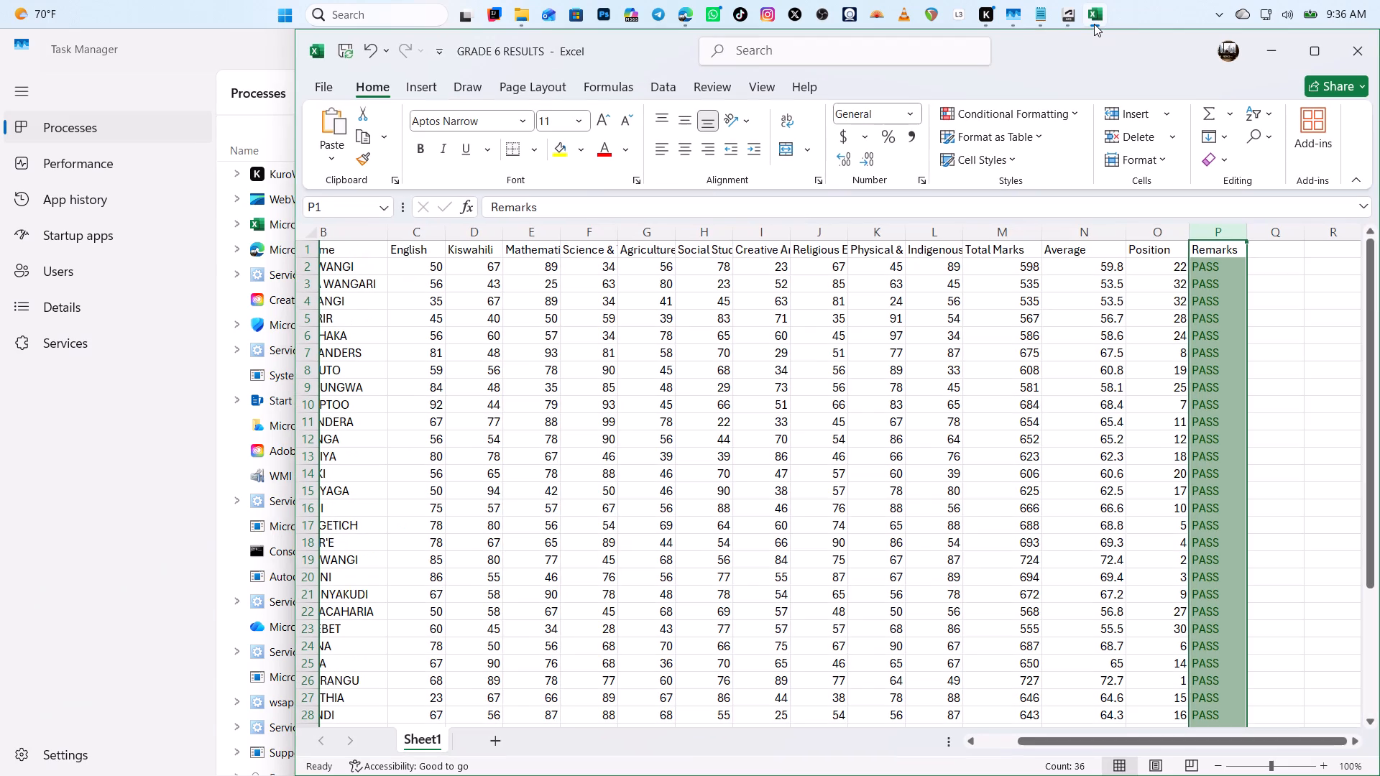
Check the Remarks column down to the last learner, maximize the workbook window and save the workbook.
left_click_drag(1366, 444, 1366, 456)
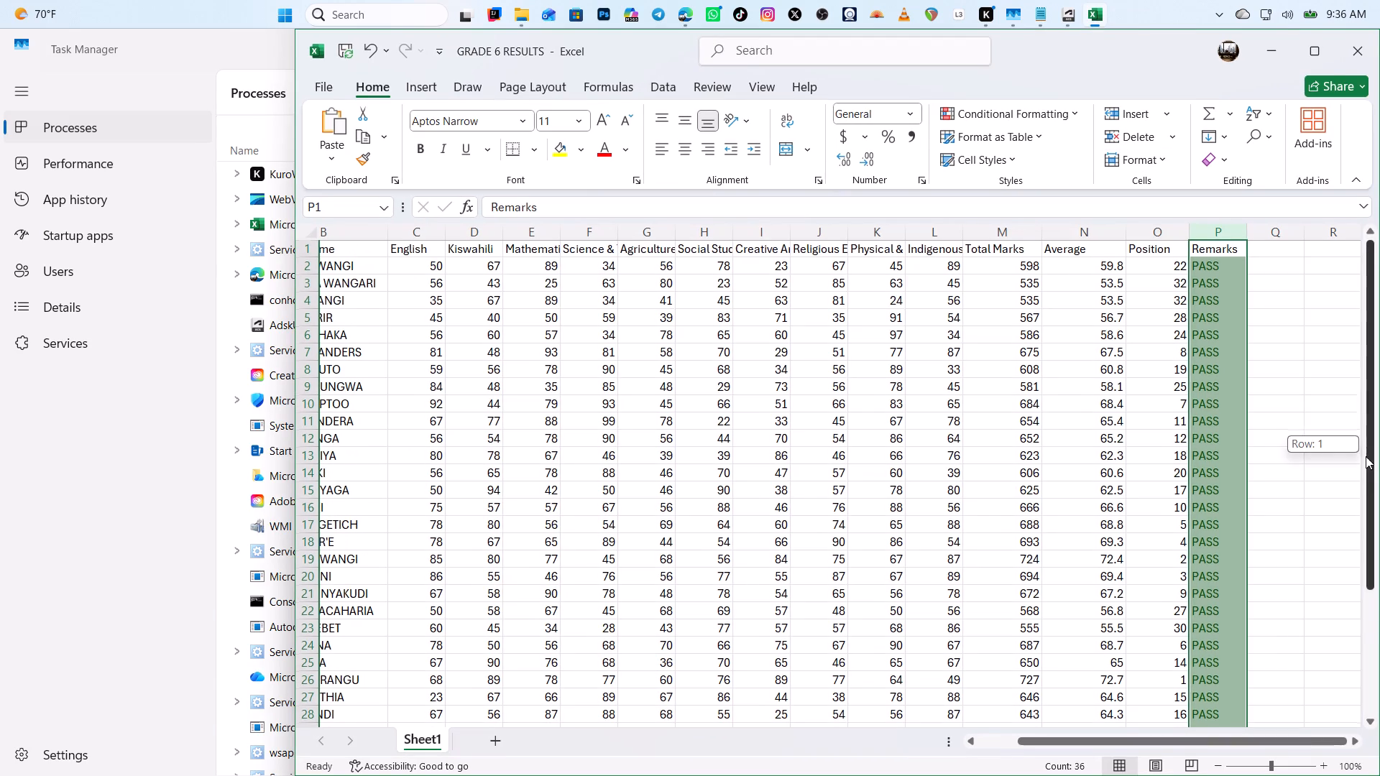
left_click_drag(1366, 456, 1367, 664)
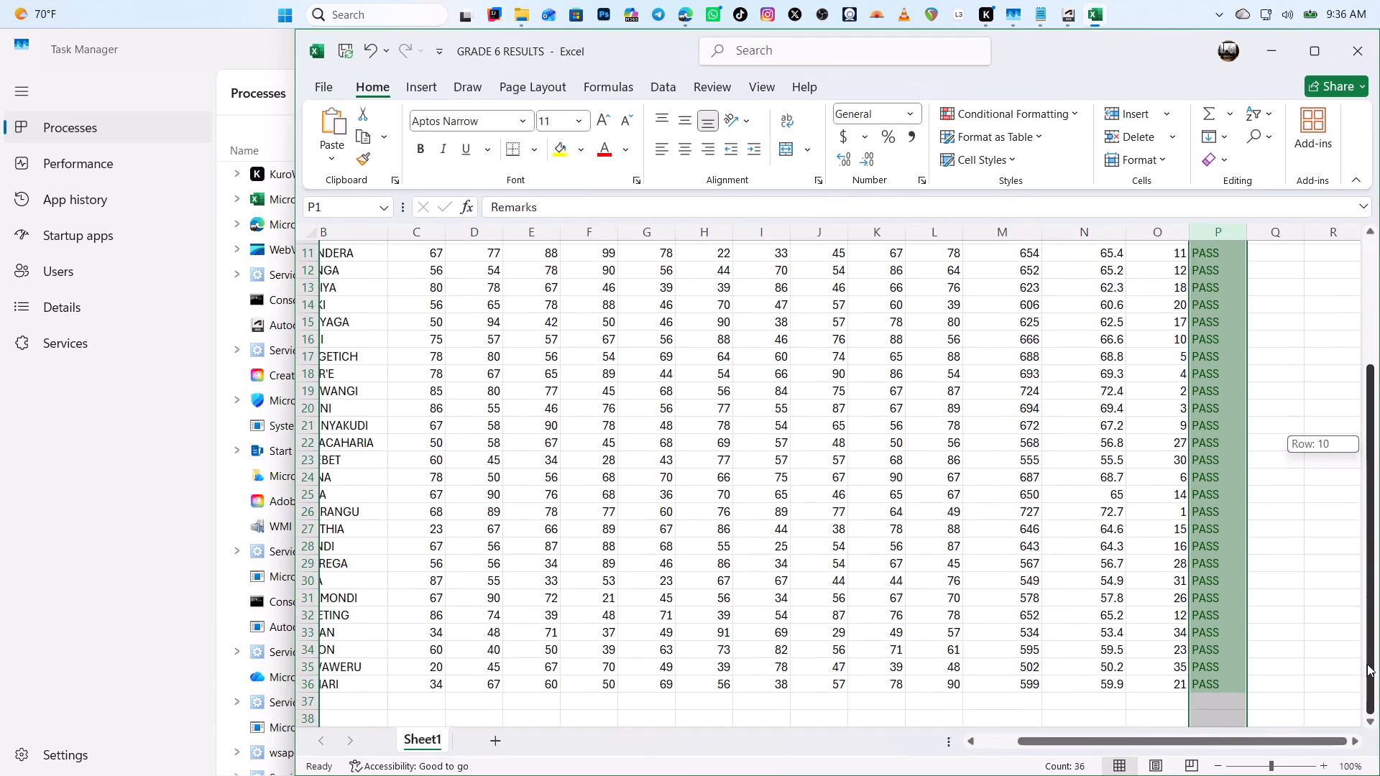
left_click_drag(1367, 664, 1371, 360)
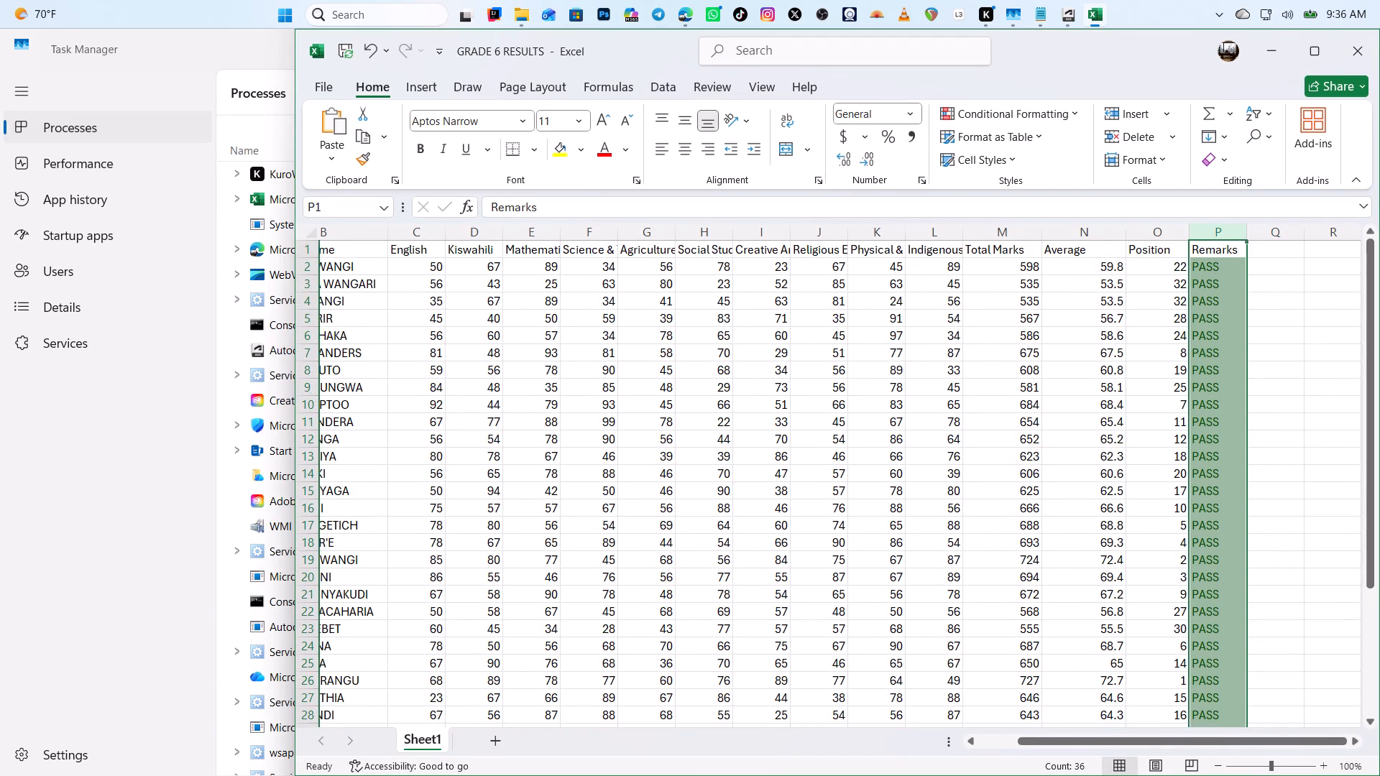
left_click(1310, 50)
key("ctrl+s")
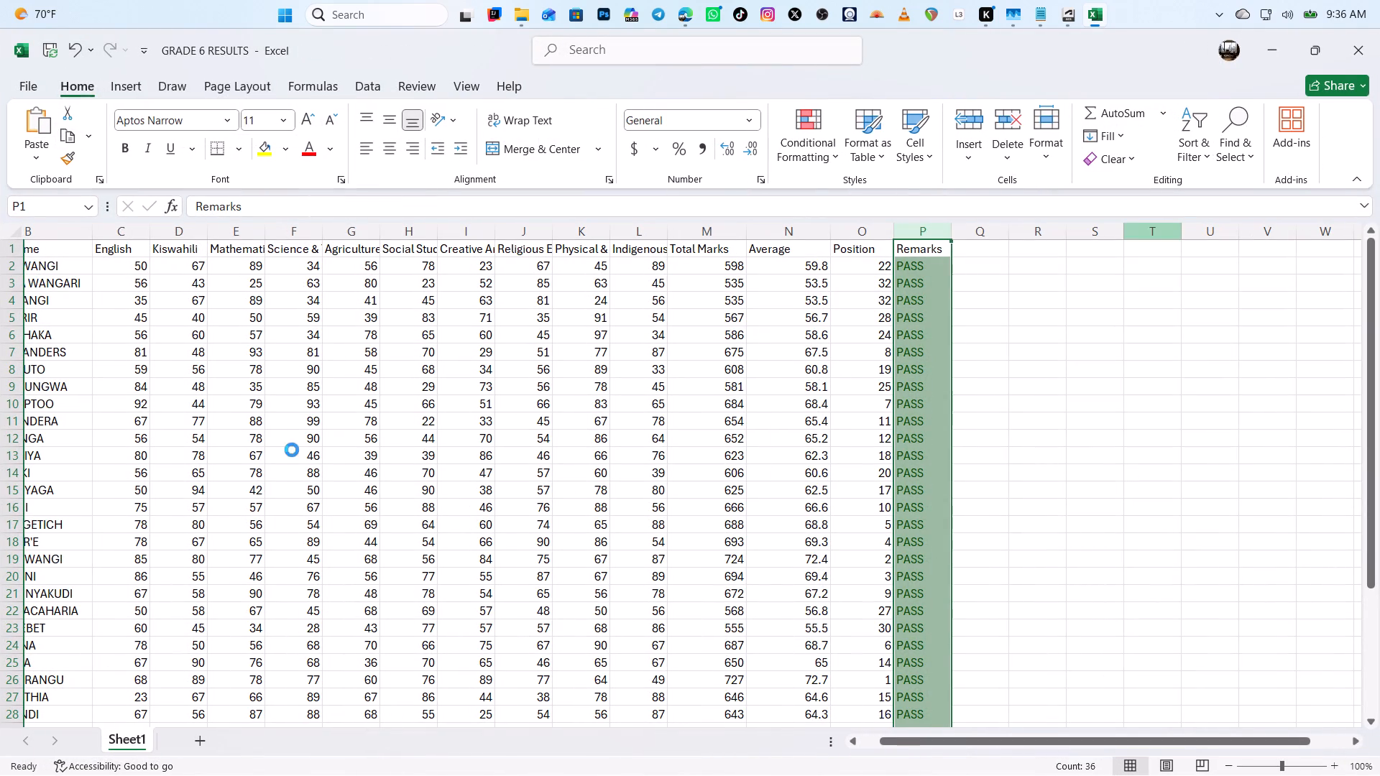
Export the marksheet as a PDF named GRADE 6 RESULTS in the Documents folder, set to open after publishing.
left_click(30, 97)
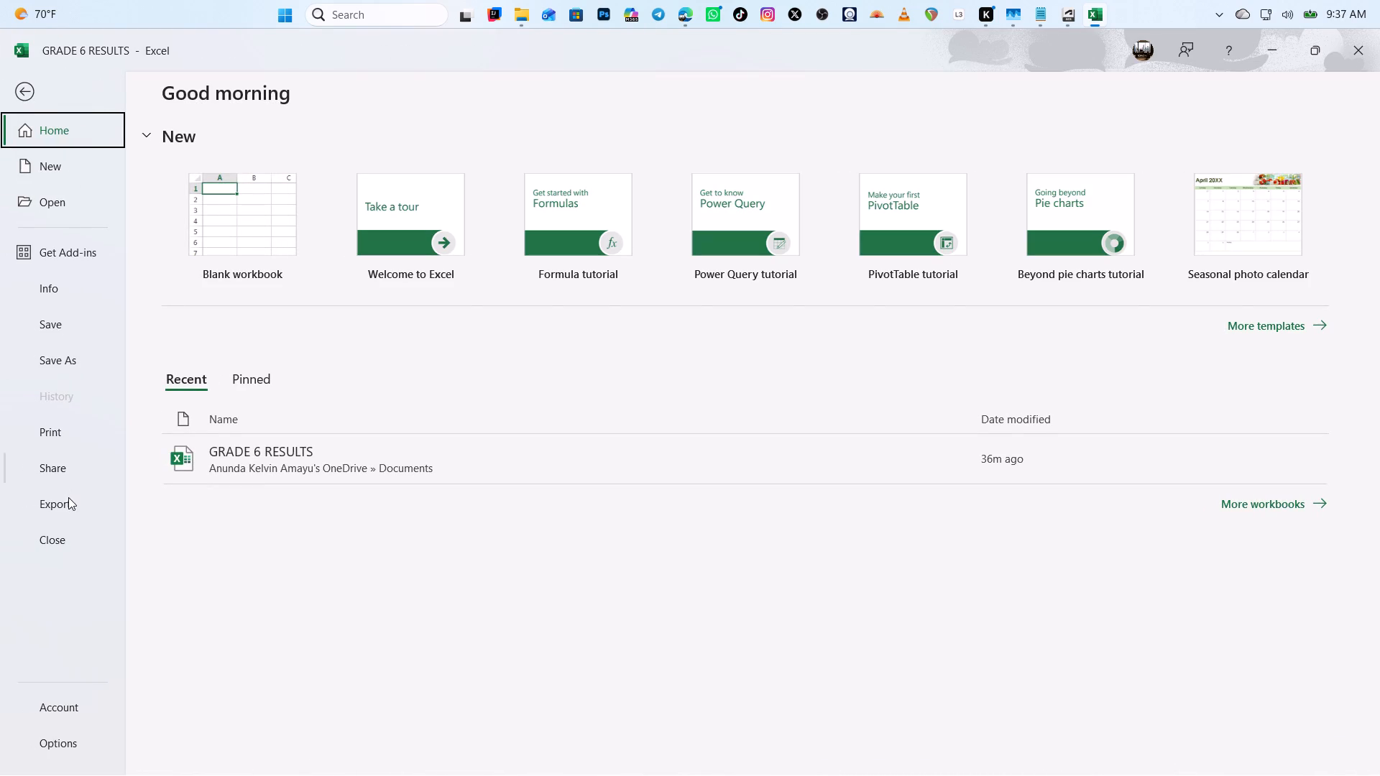
left_click(68, 498)
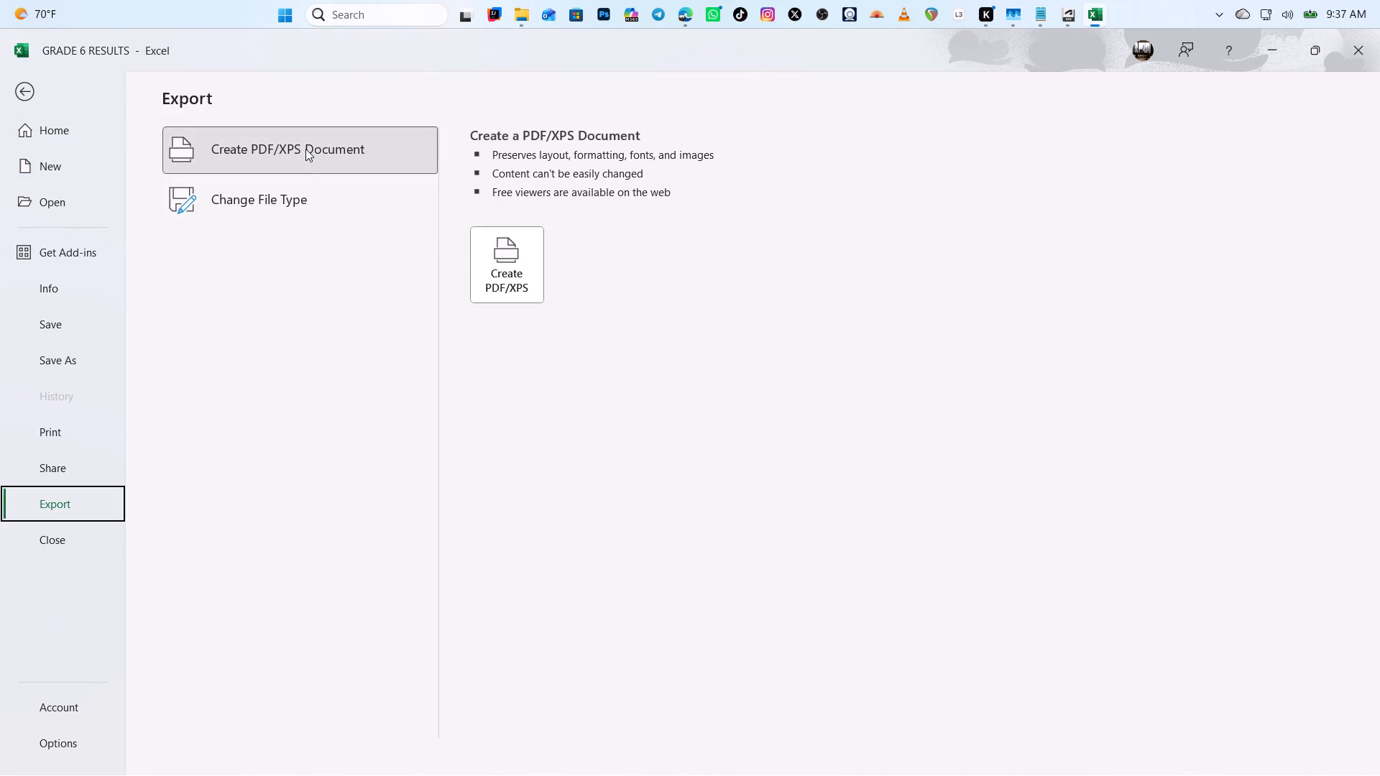
left_click(310, 153)
left_click(489, 264)
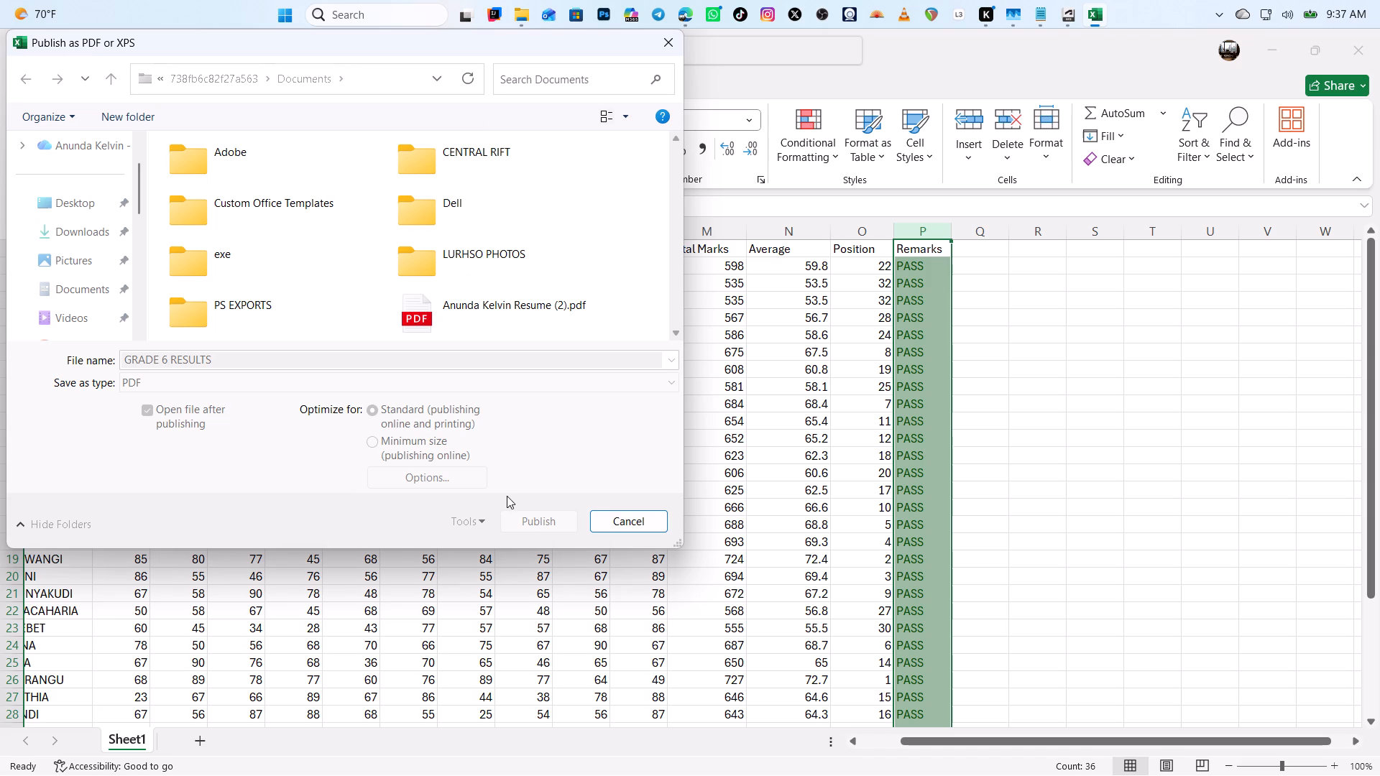
left_click(51, 228)
left_click_drag(137, 210, 142, 244)
left_click_drag(137, 198, 176, 351)
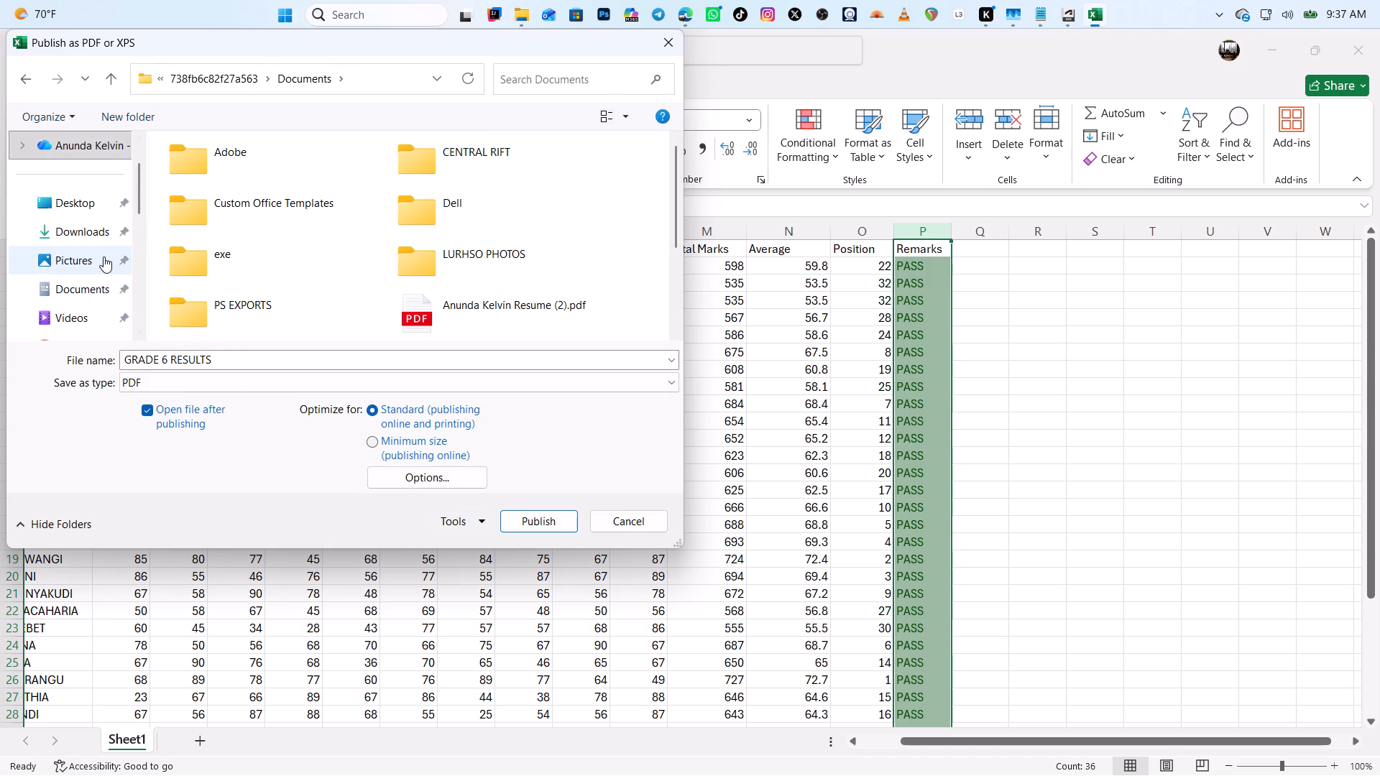
left_click(109, 286)
left_click(535, 526)
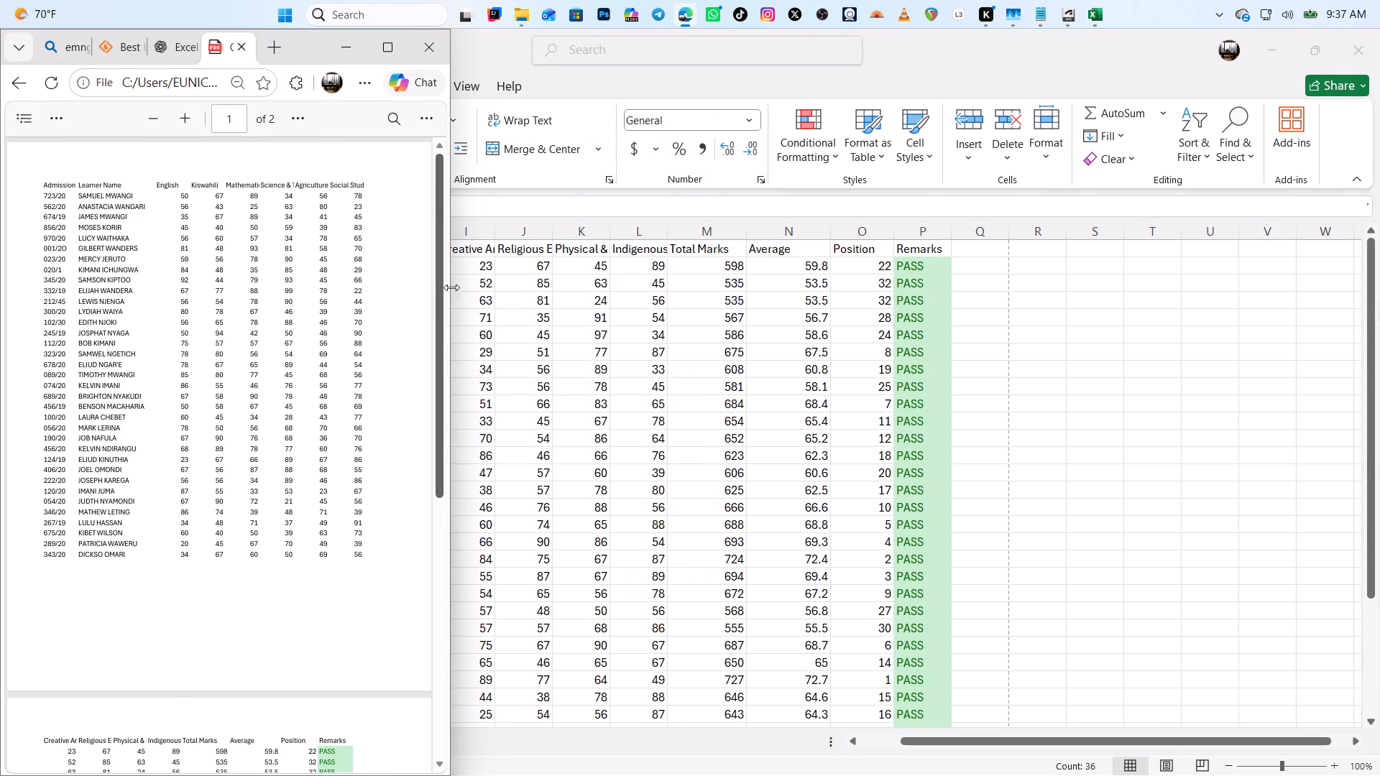
left_click_drag(446, 299, 431, 558)
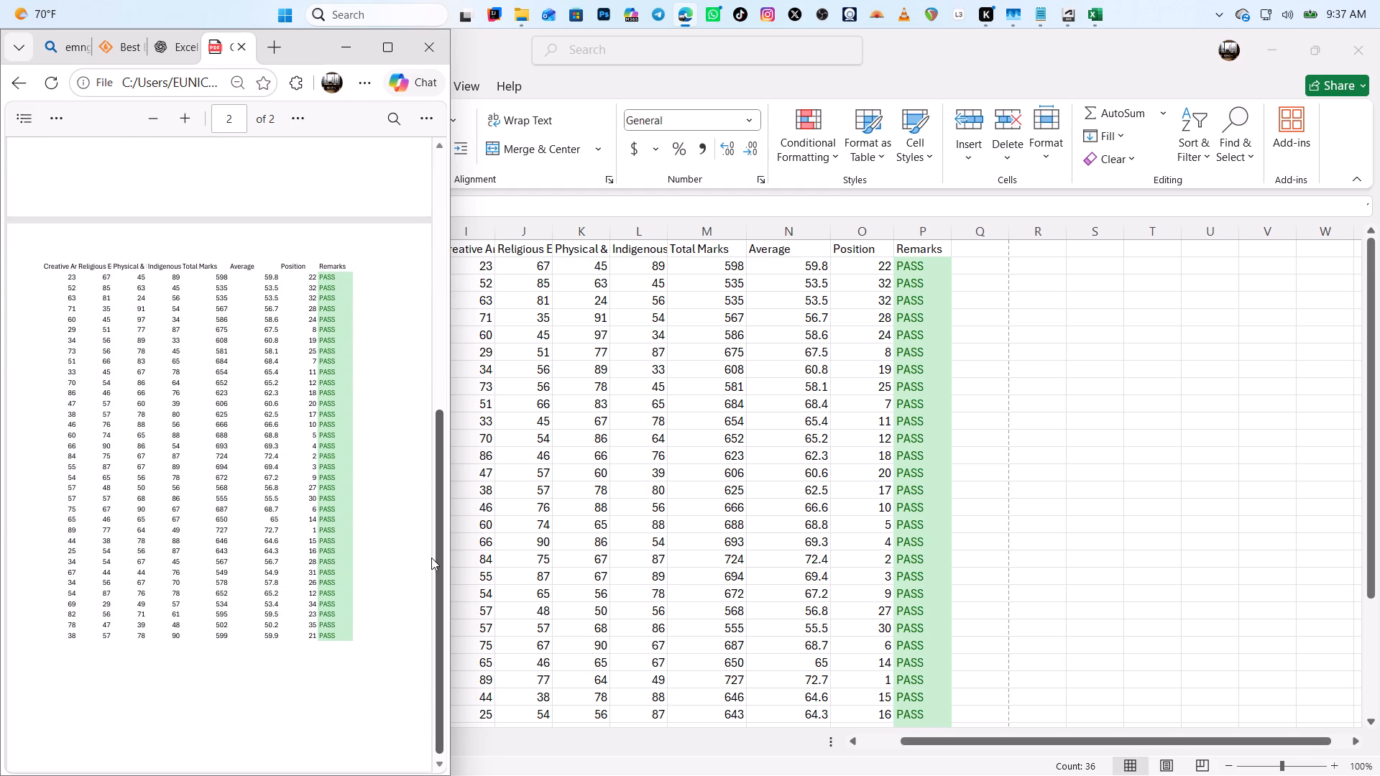
left_click_drag(431, 558, 435, 169)
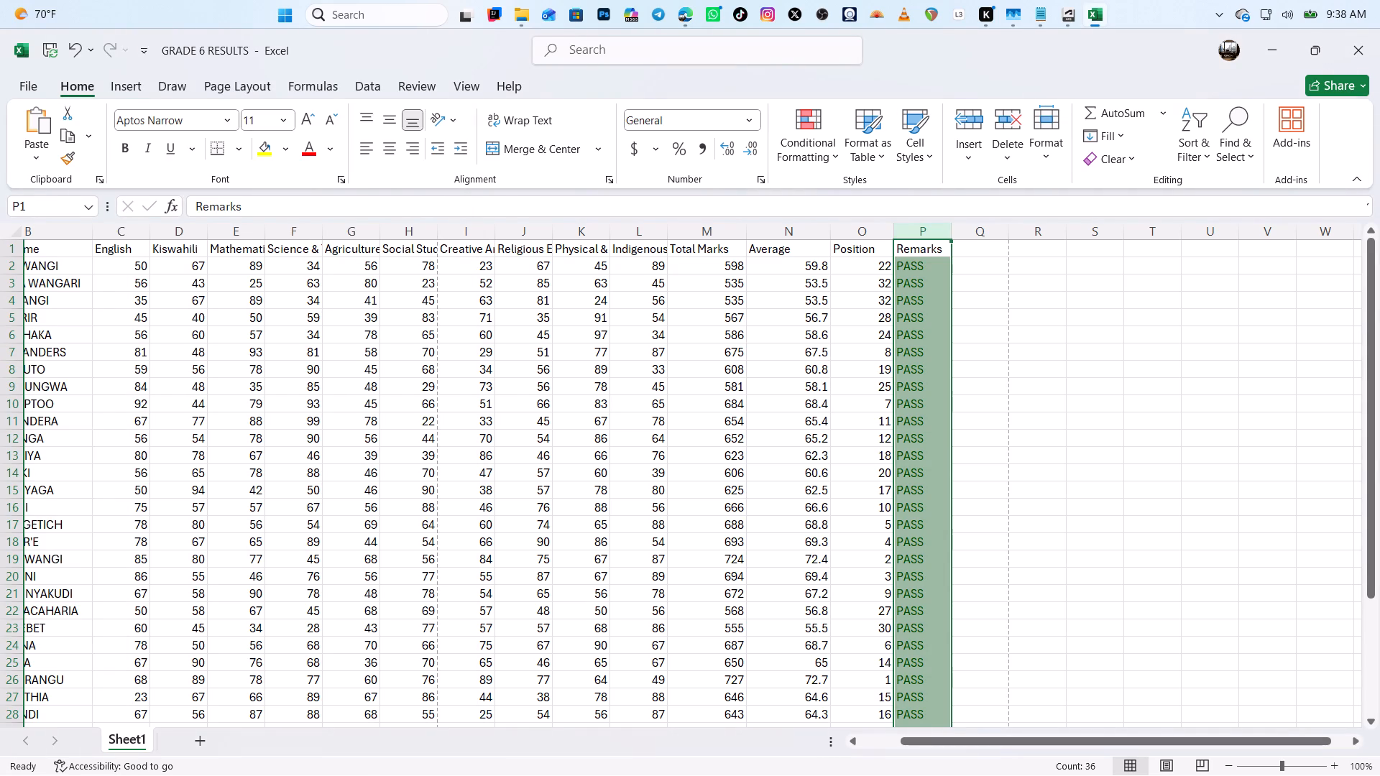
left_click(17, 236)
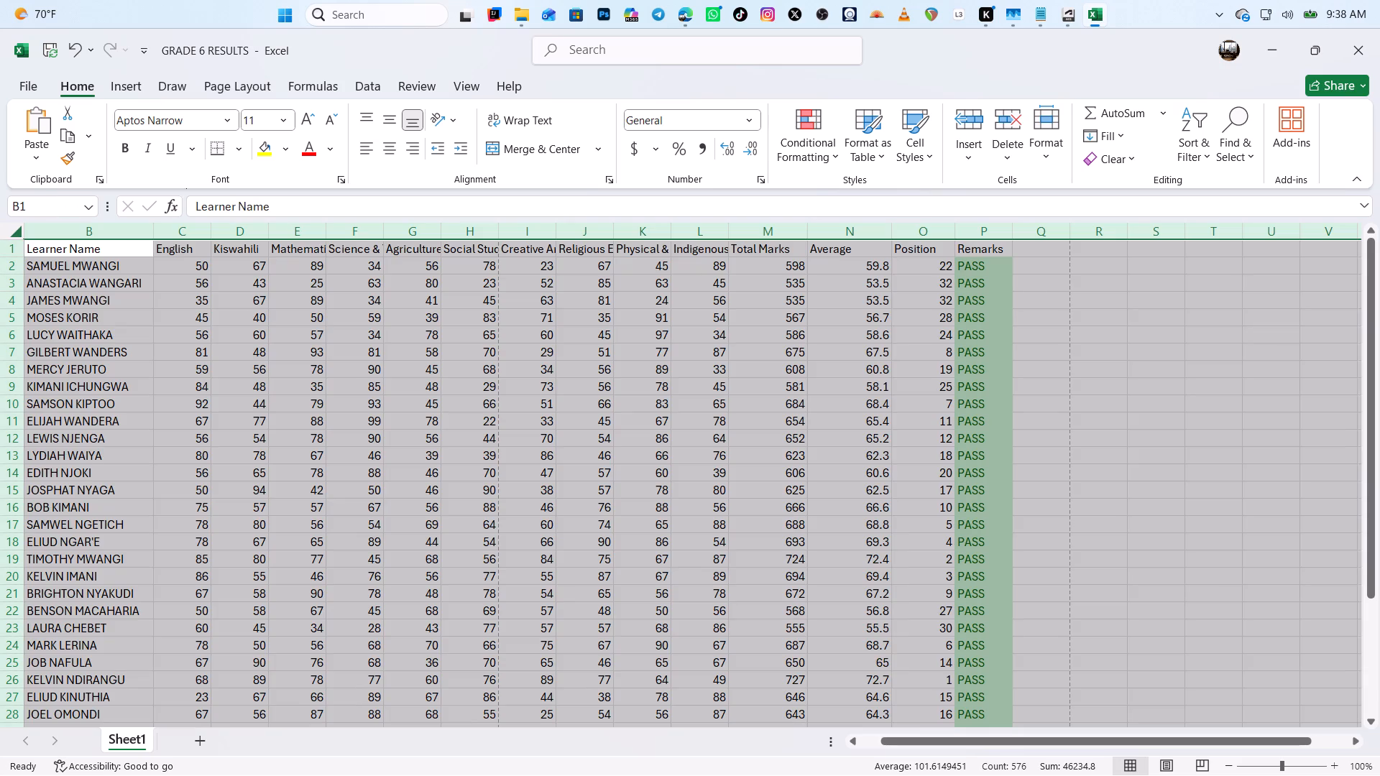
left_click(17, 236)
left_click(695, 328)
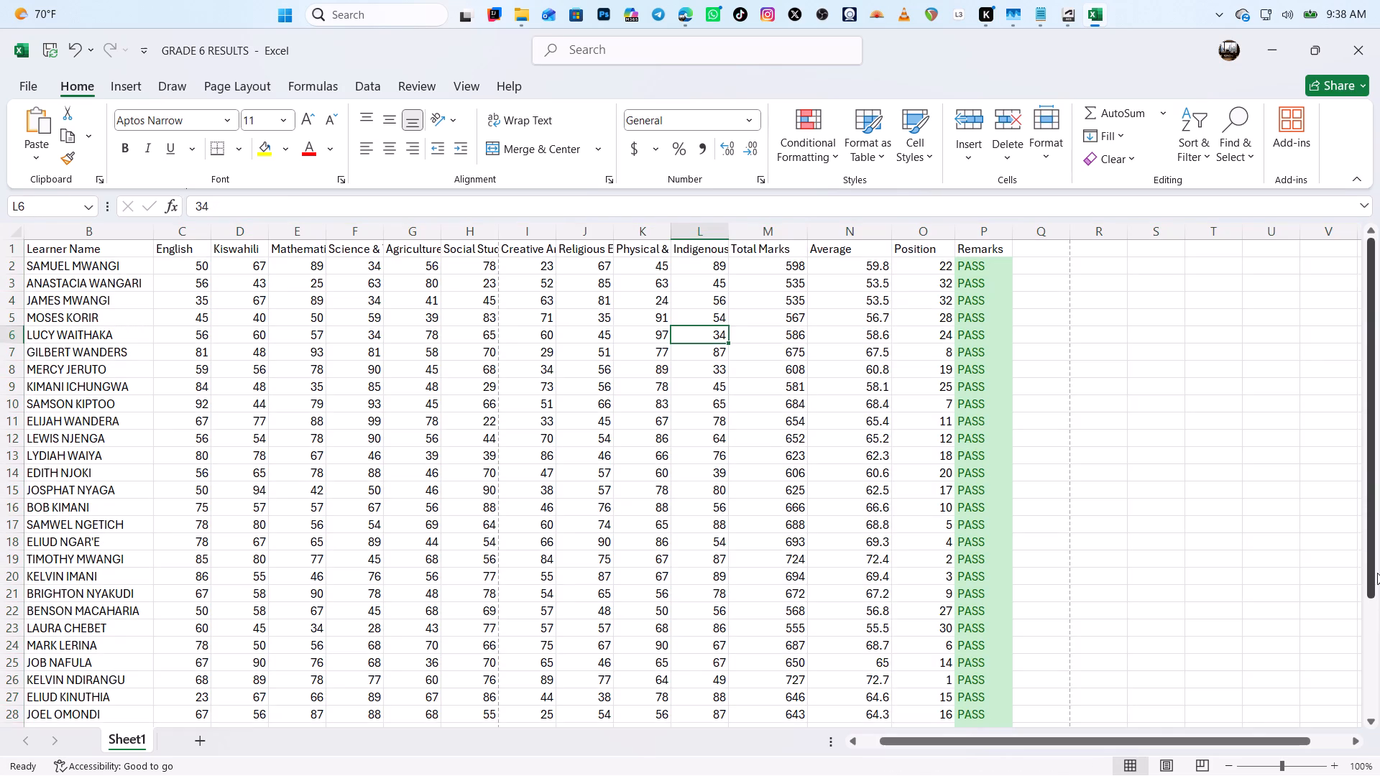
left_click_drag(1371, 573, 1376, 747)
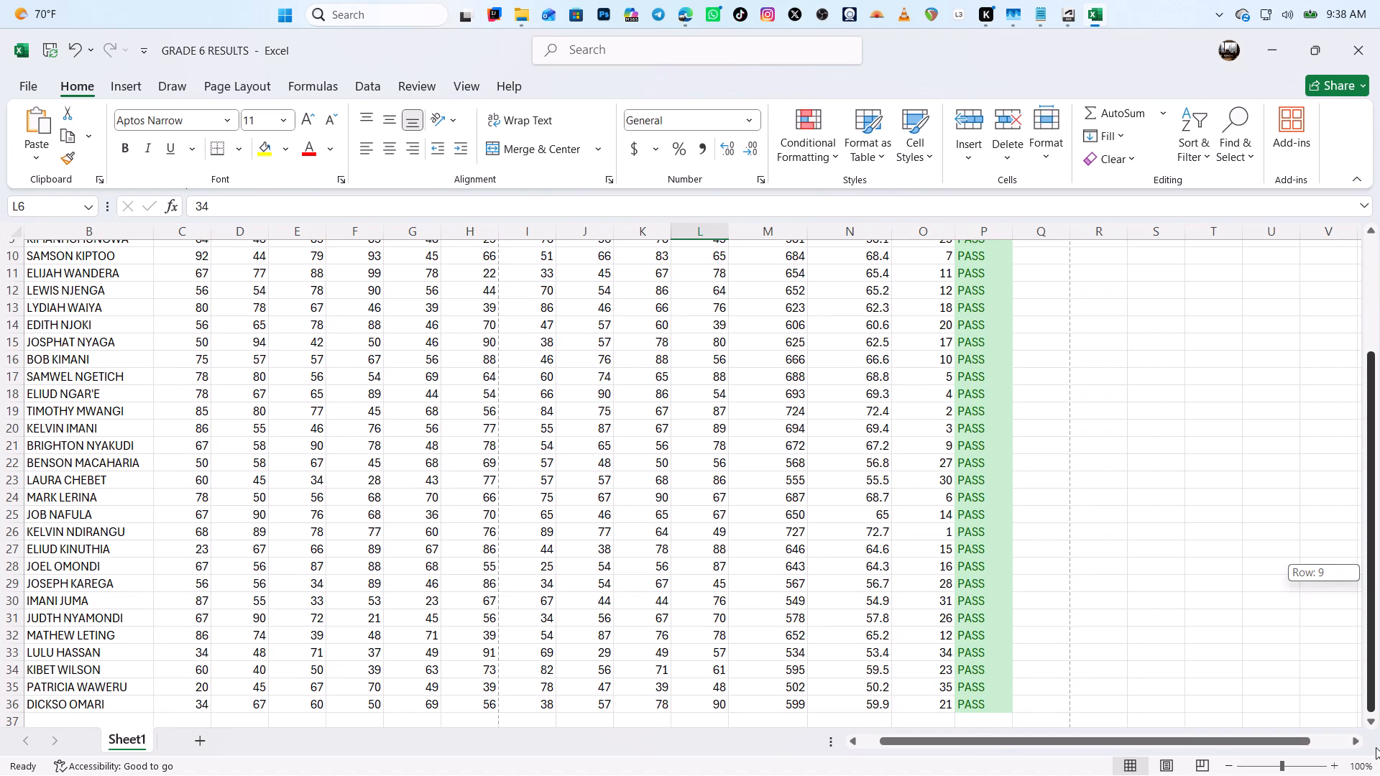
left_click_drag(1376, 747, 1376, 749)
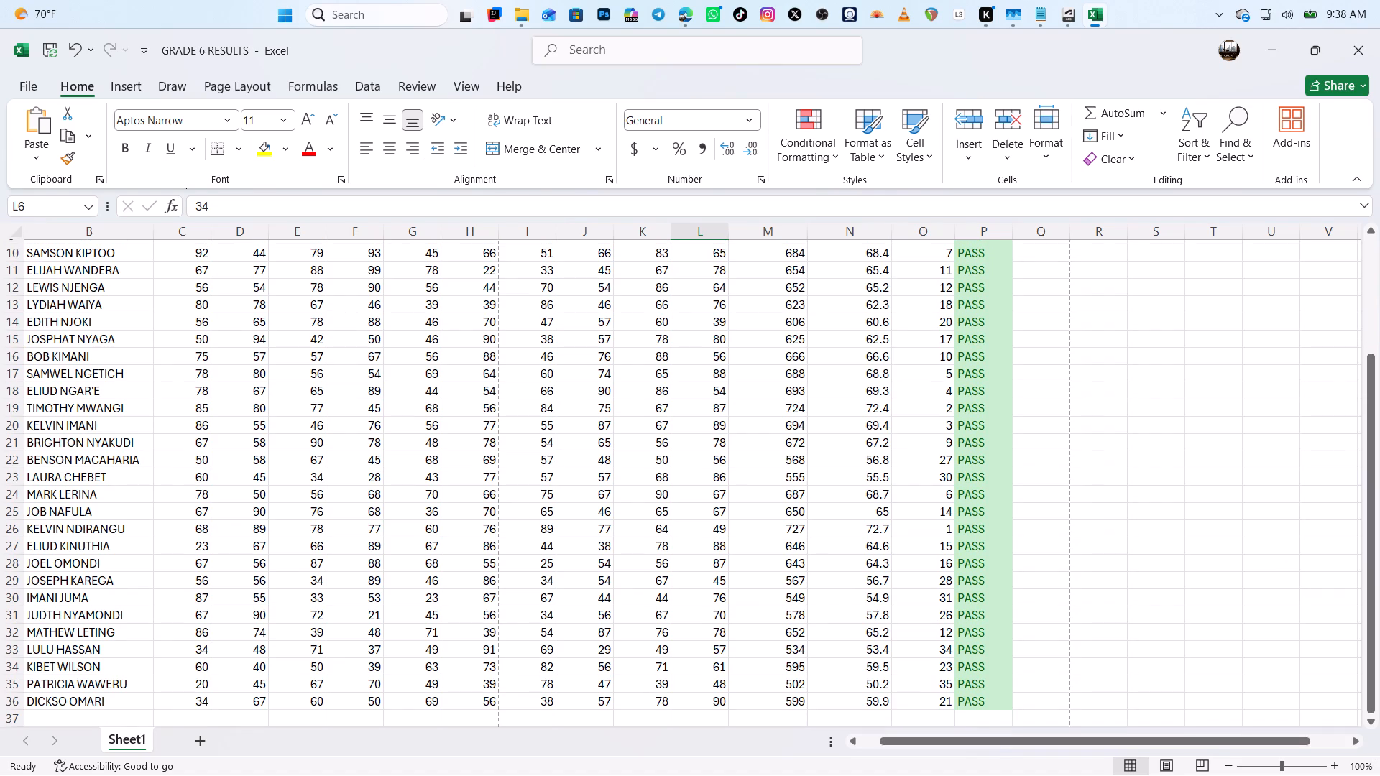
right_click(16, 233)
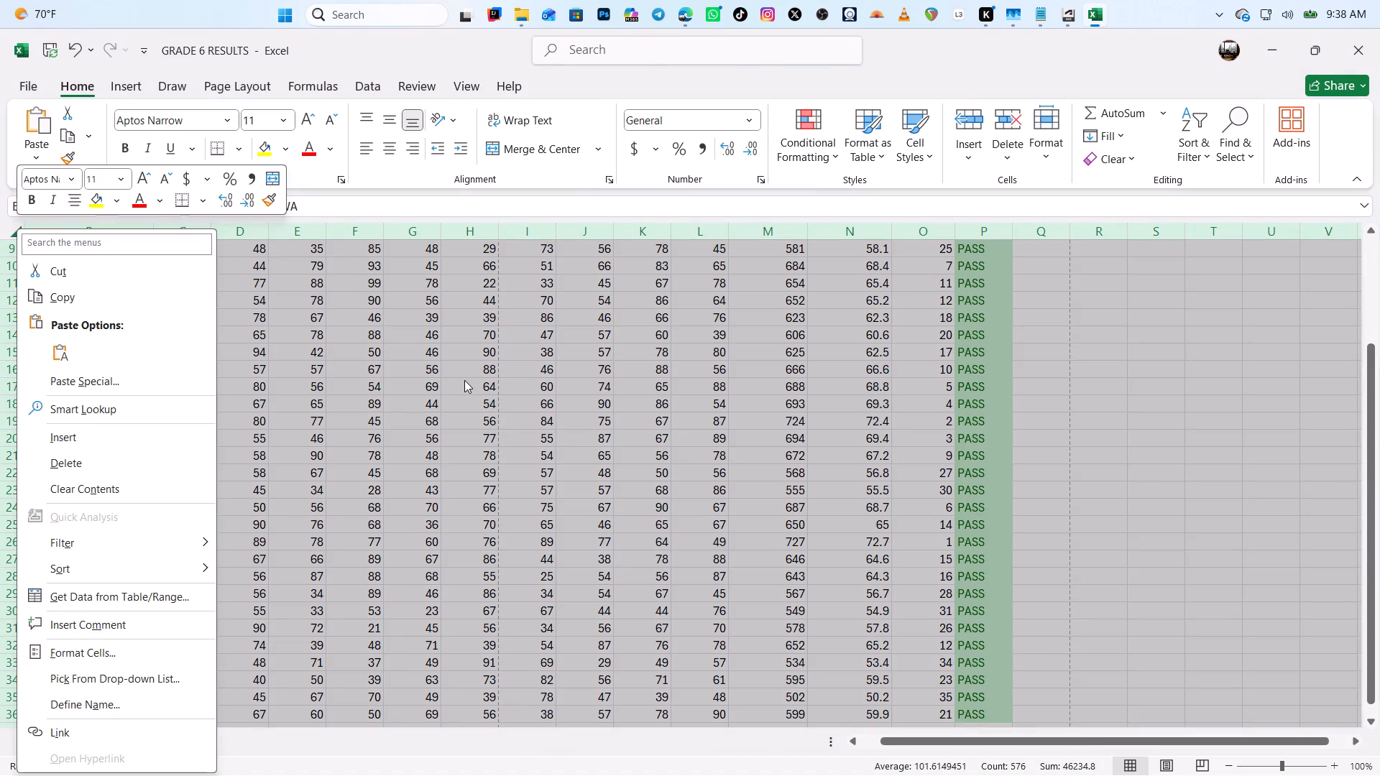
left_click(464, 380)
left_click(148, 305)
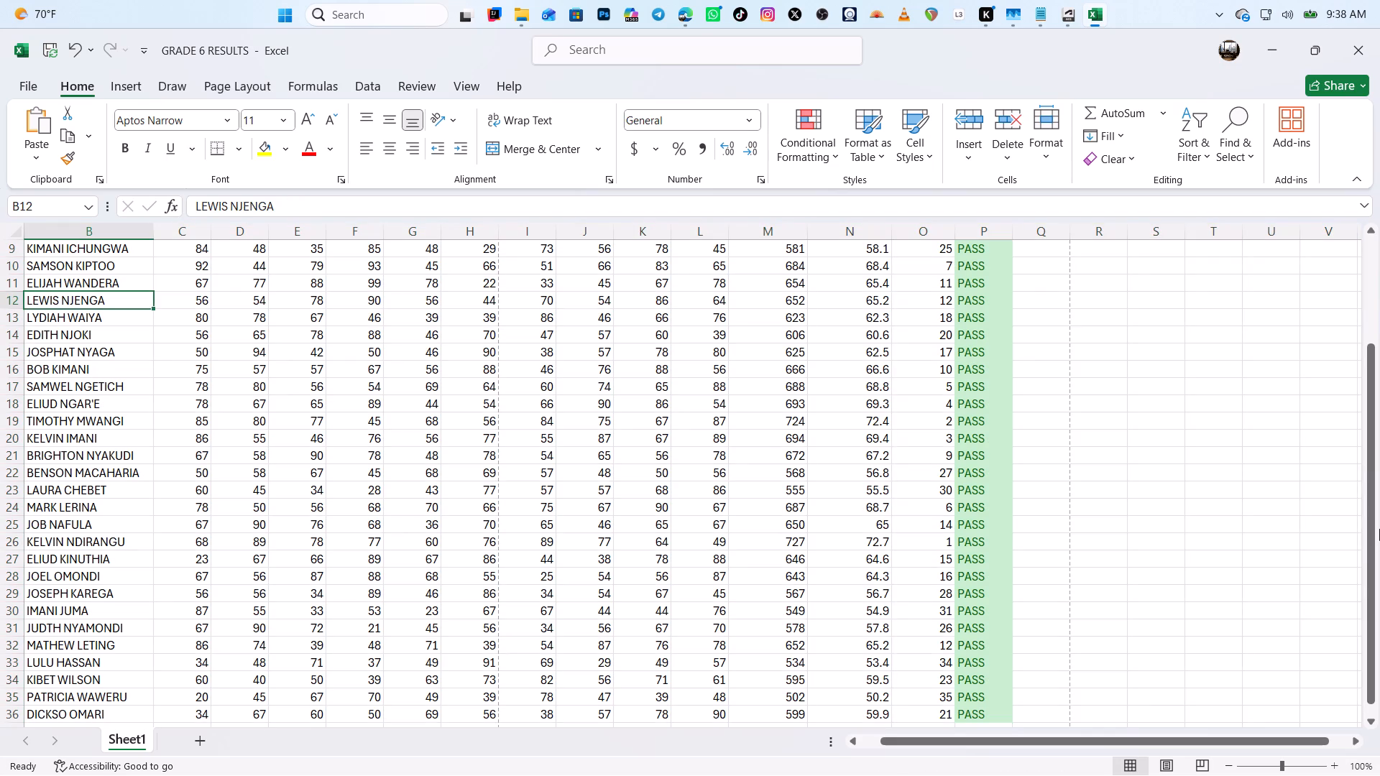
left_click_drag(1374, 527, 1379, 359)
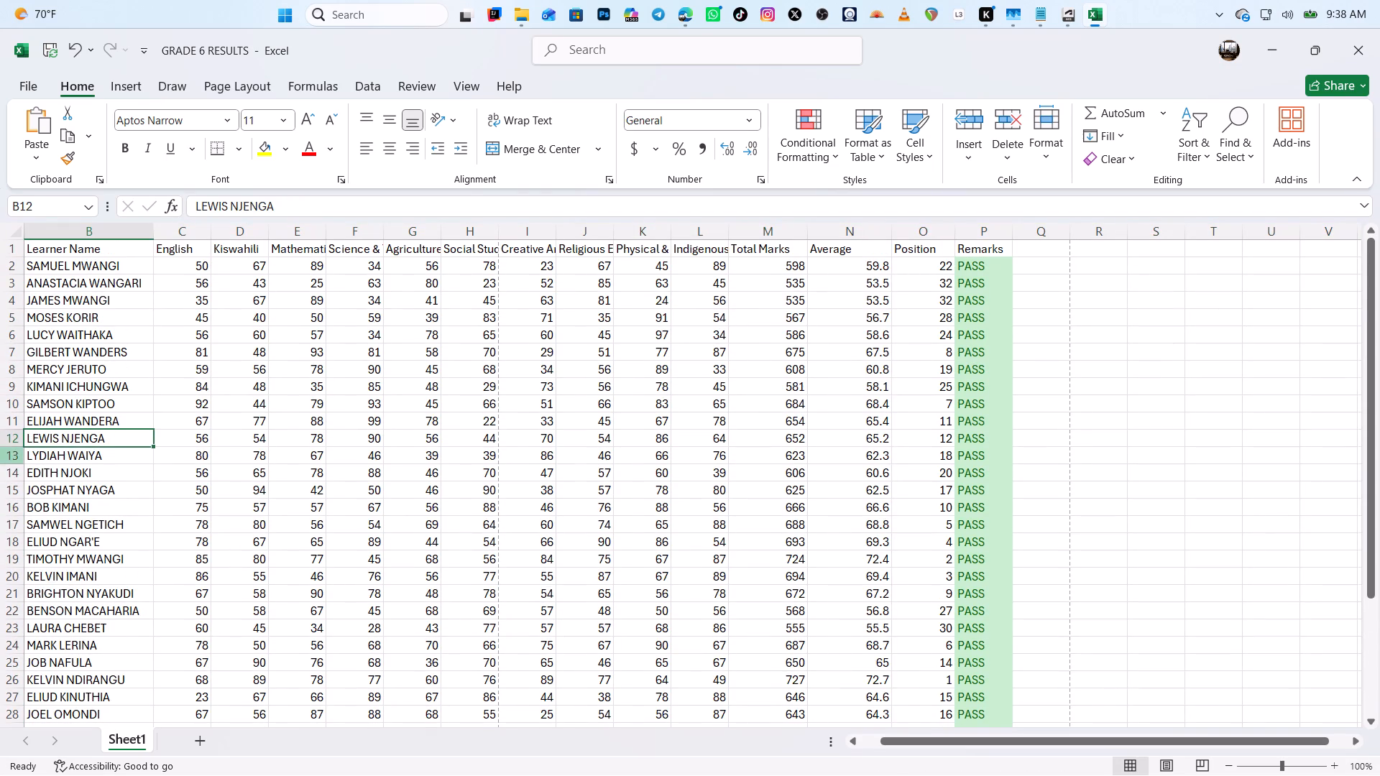
Select the entire marksheet and sort its rows A to Z by Learner Name.
left_click(21, 236)
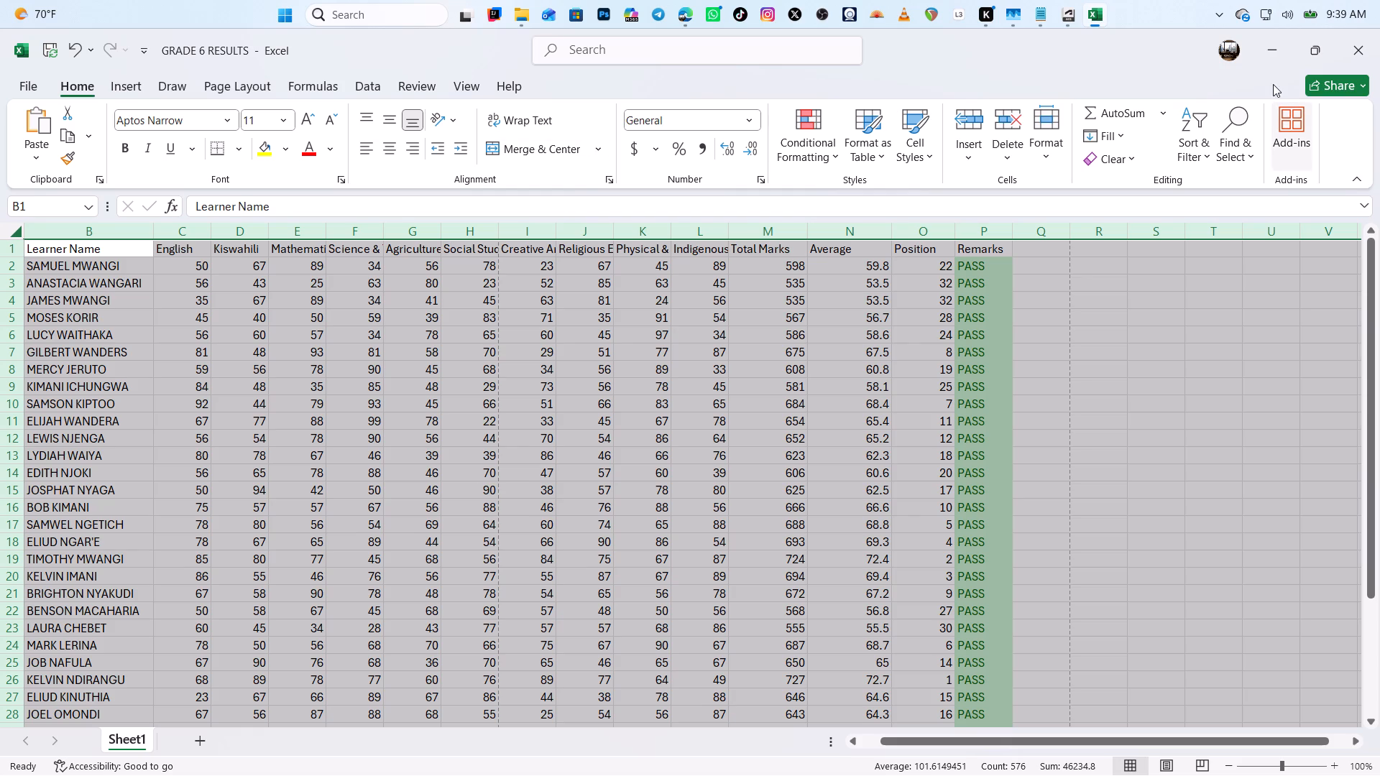
left_click(1203, 152)
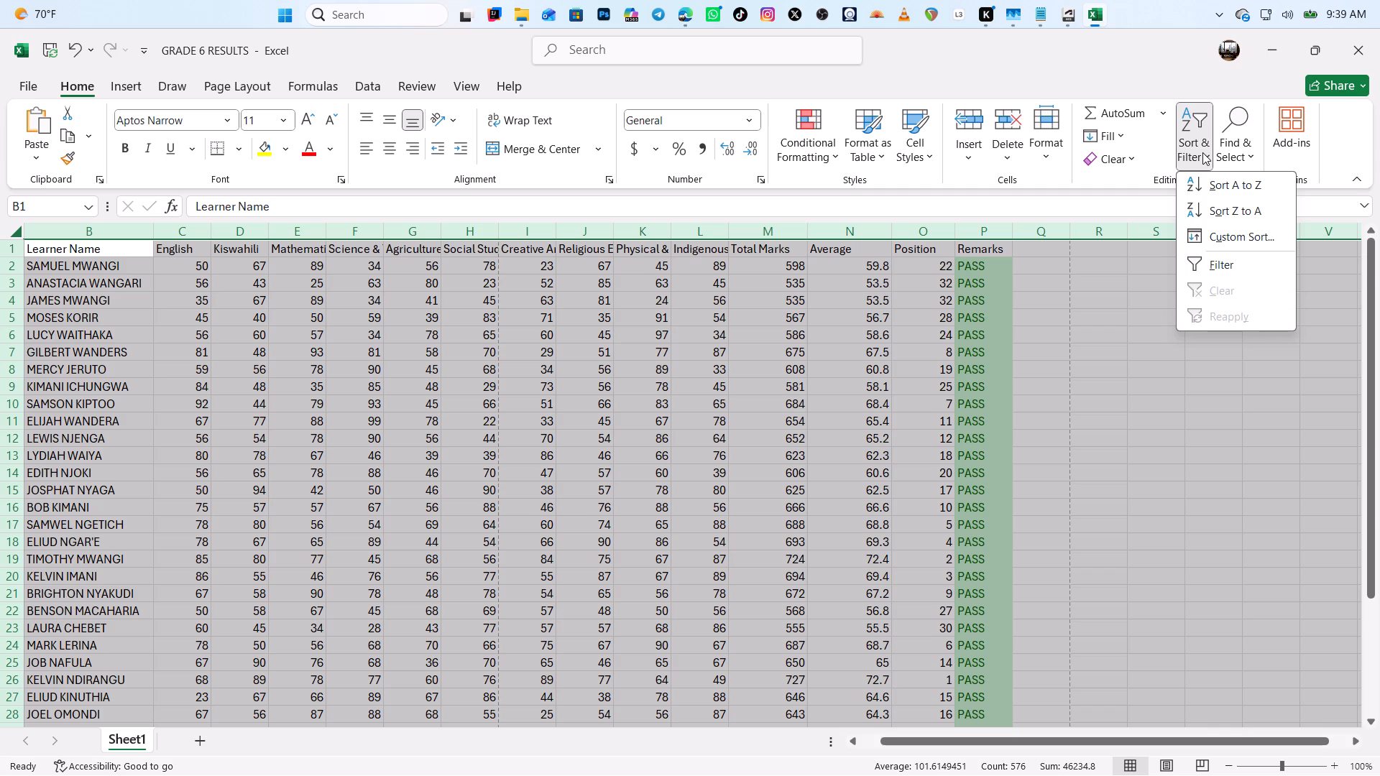
left_click(1208, 185)
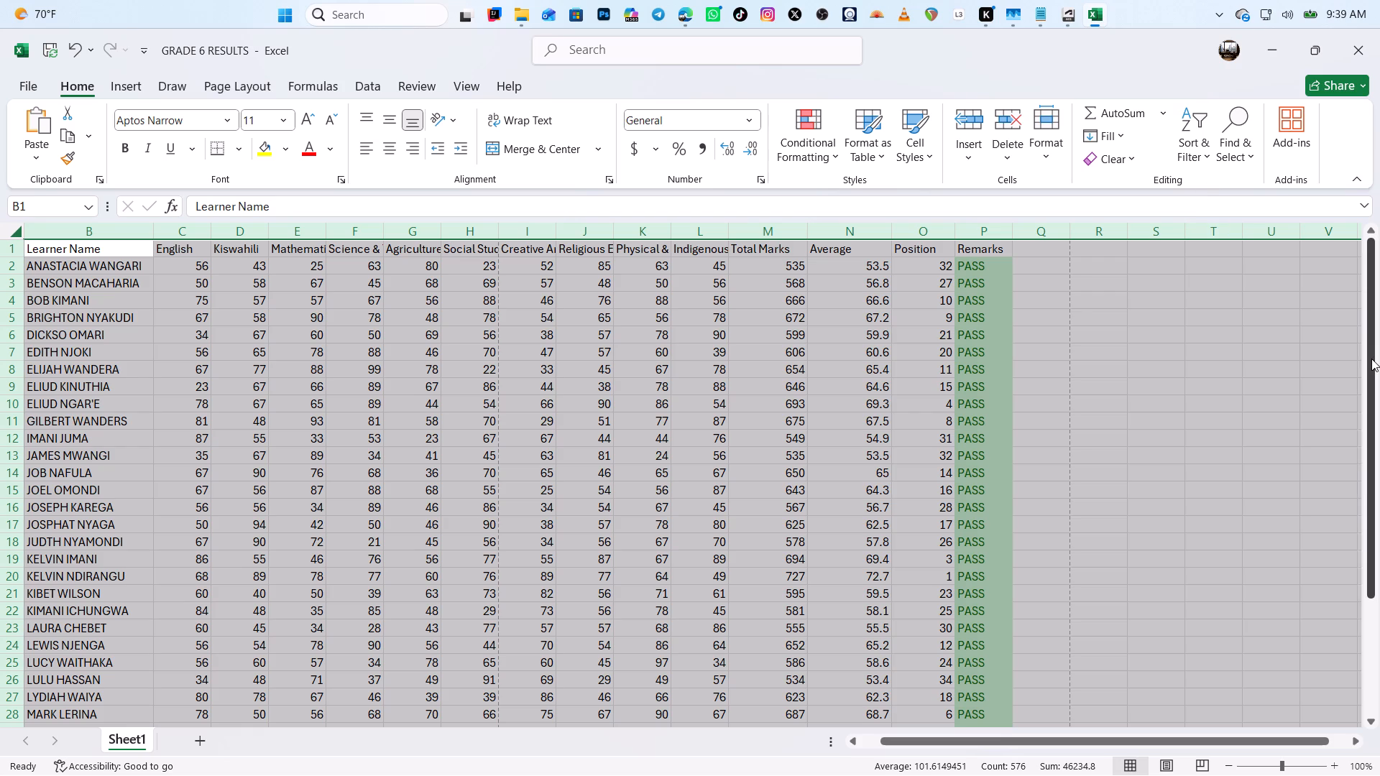
left_click_drag(1371, 359, 1366, 336)
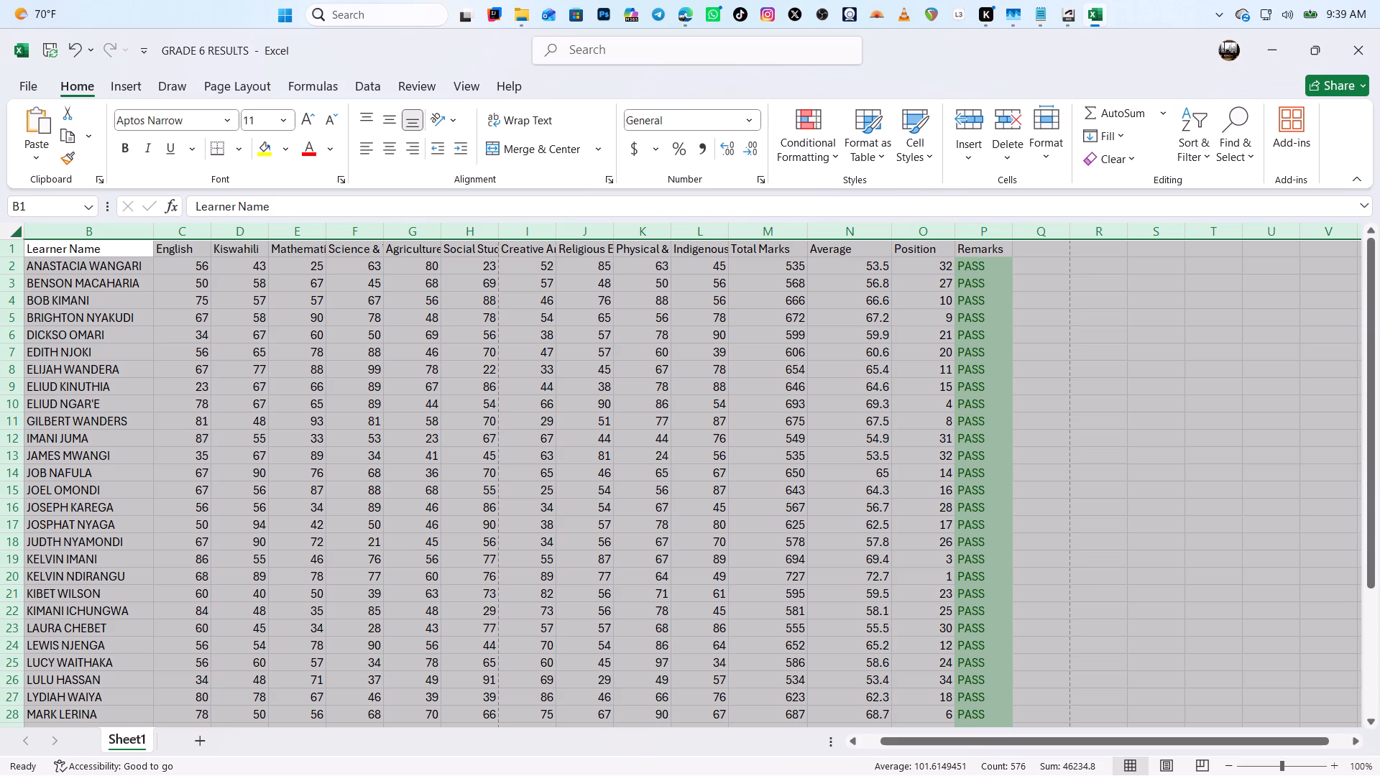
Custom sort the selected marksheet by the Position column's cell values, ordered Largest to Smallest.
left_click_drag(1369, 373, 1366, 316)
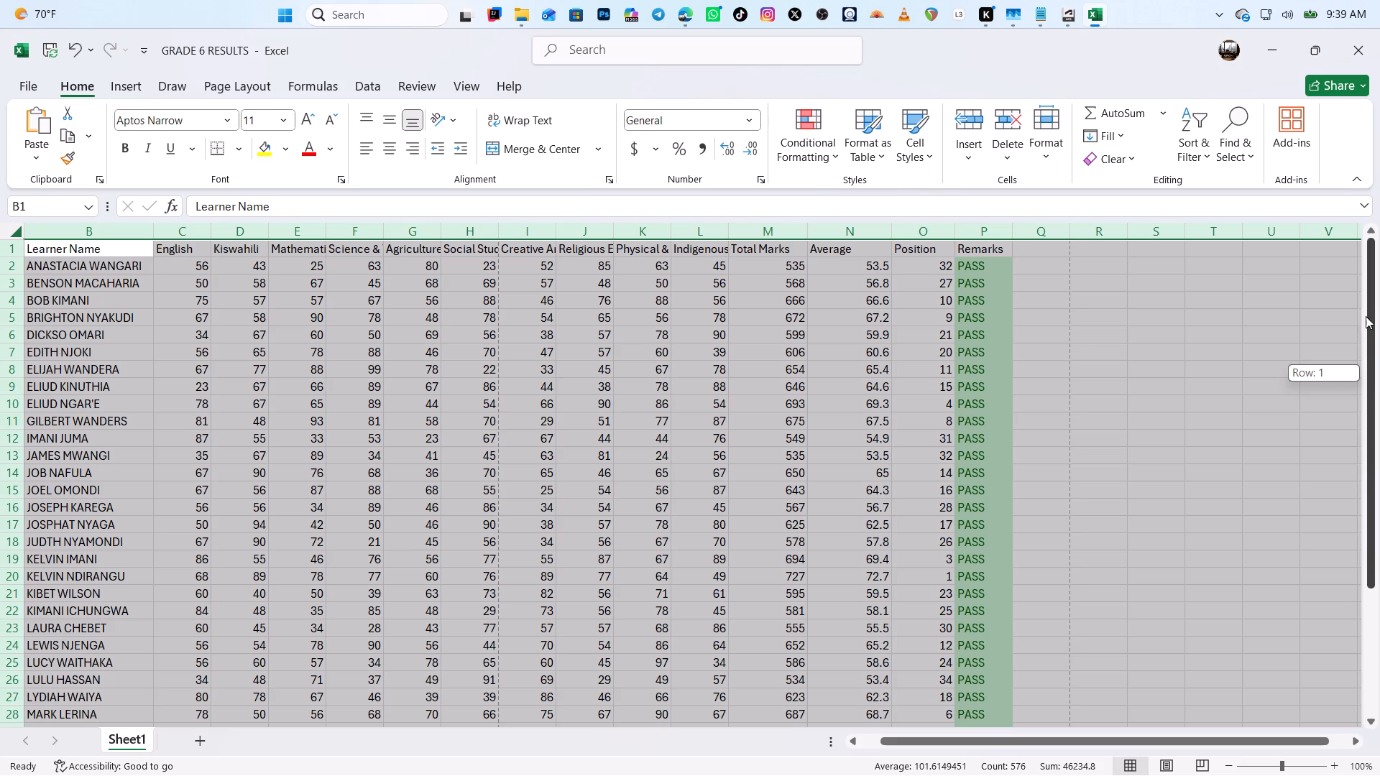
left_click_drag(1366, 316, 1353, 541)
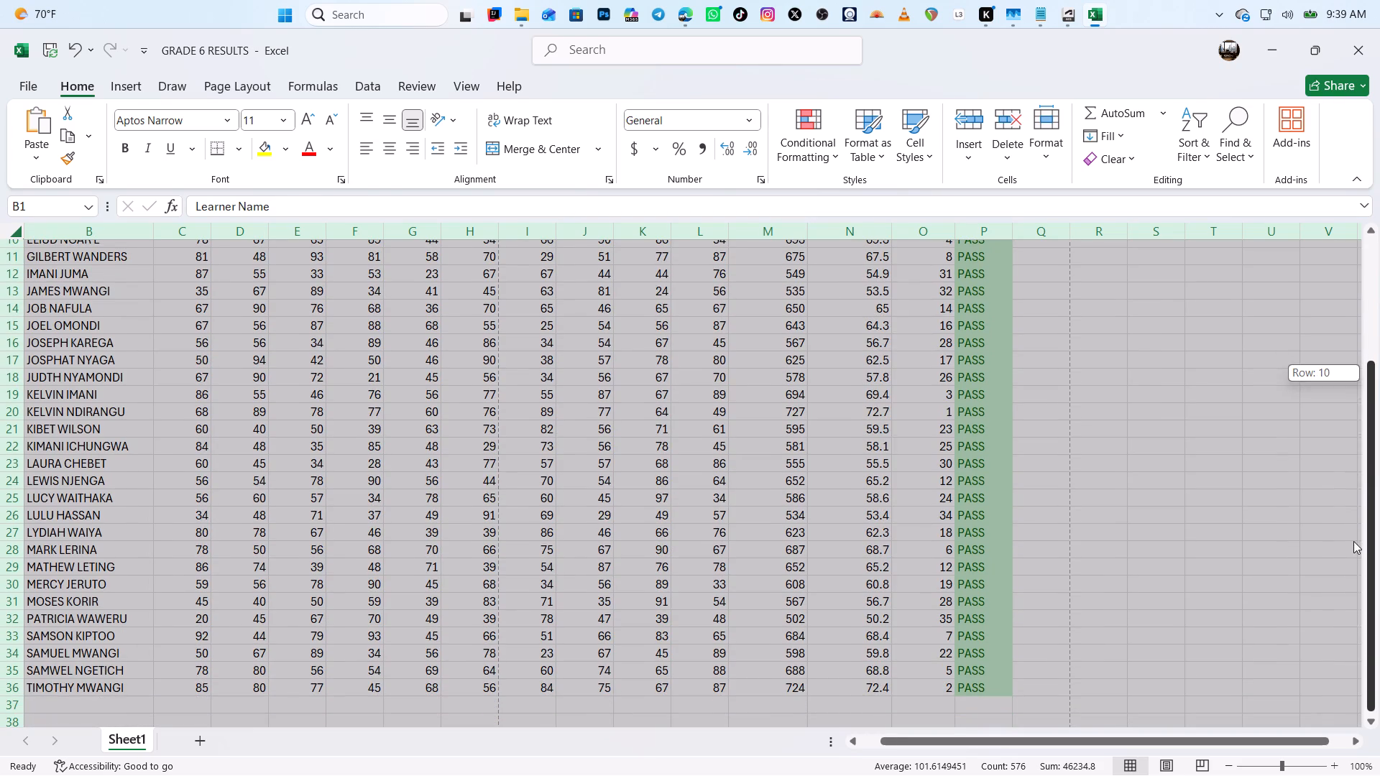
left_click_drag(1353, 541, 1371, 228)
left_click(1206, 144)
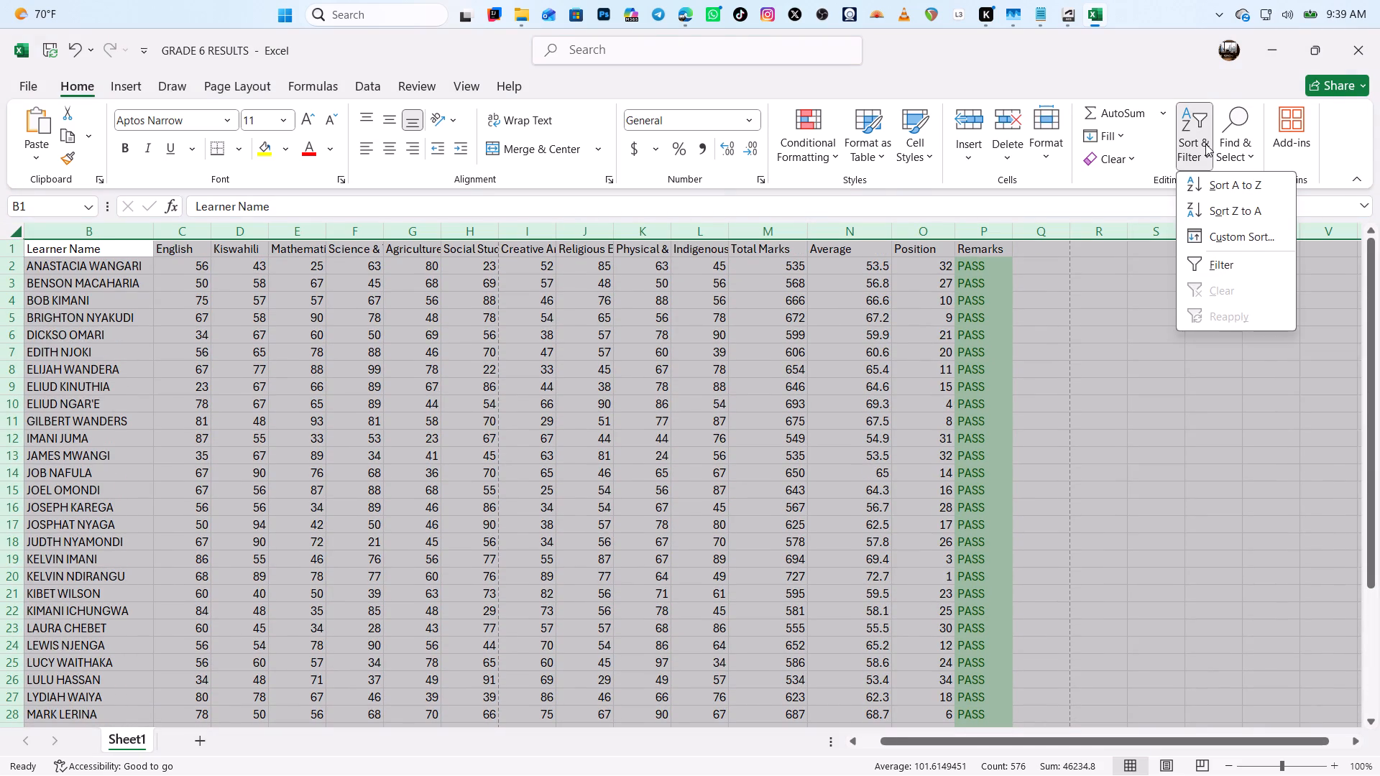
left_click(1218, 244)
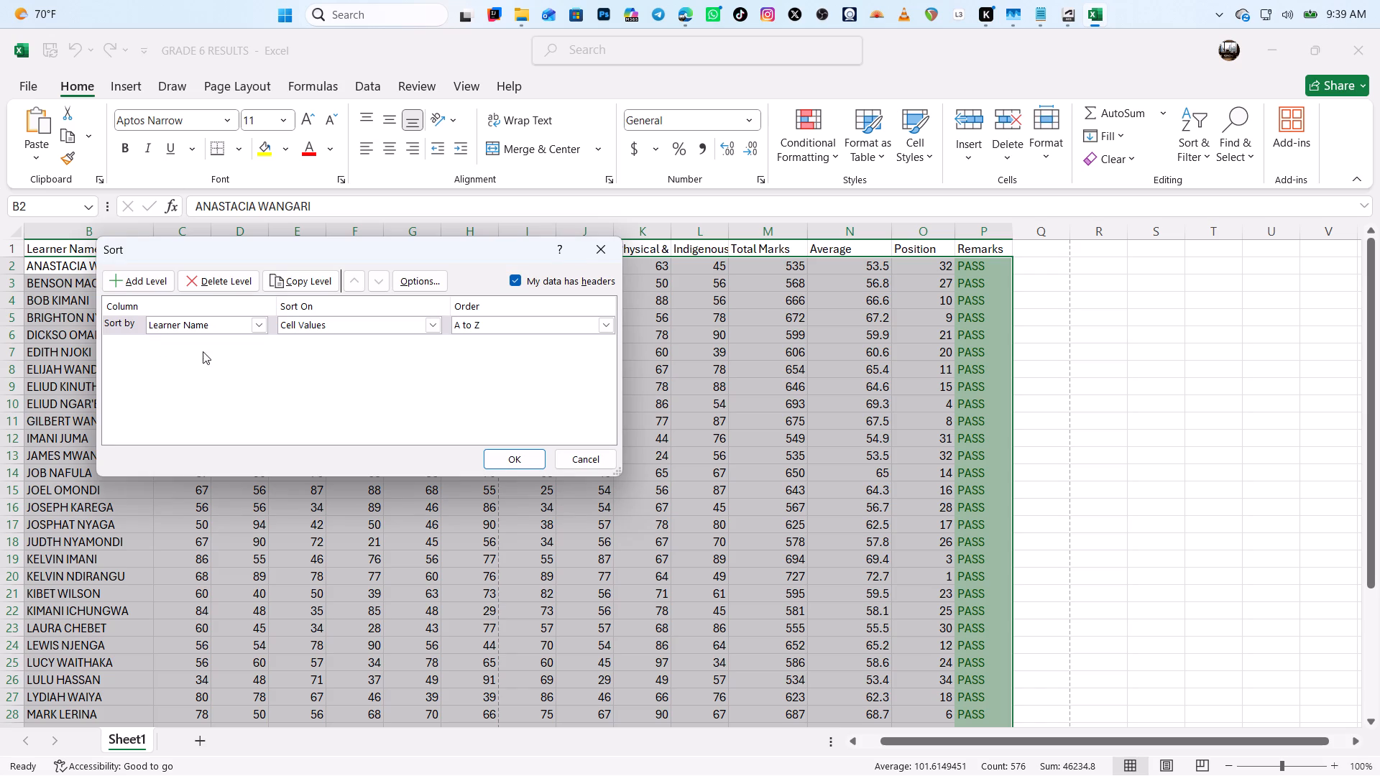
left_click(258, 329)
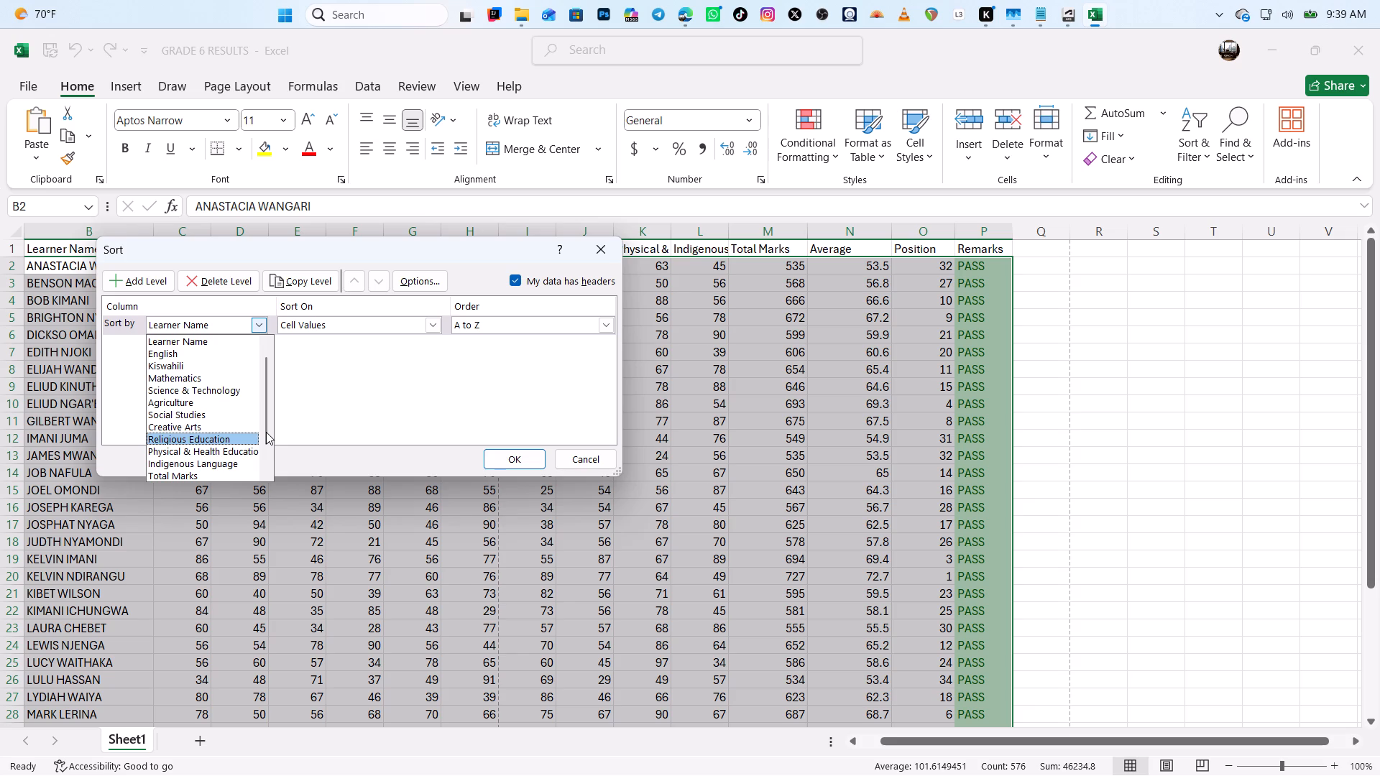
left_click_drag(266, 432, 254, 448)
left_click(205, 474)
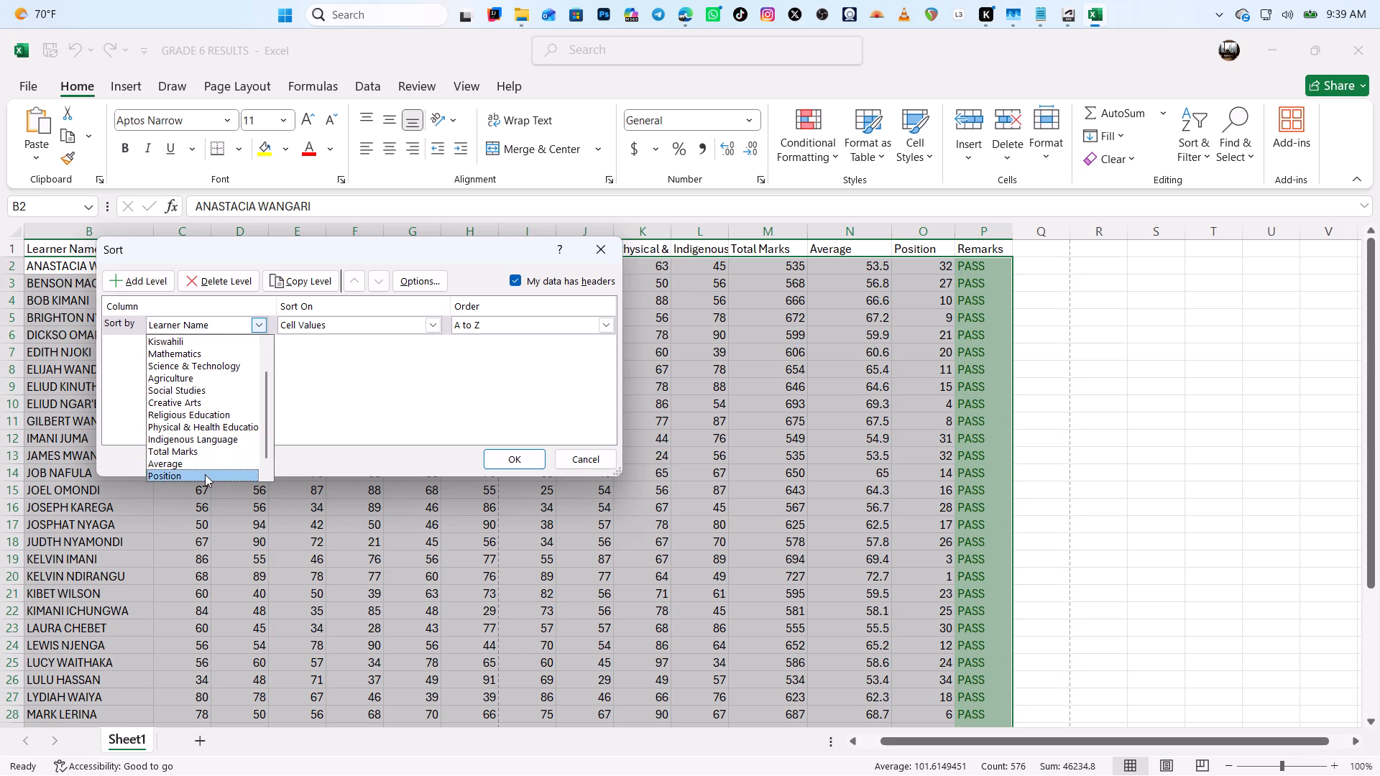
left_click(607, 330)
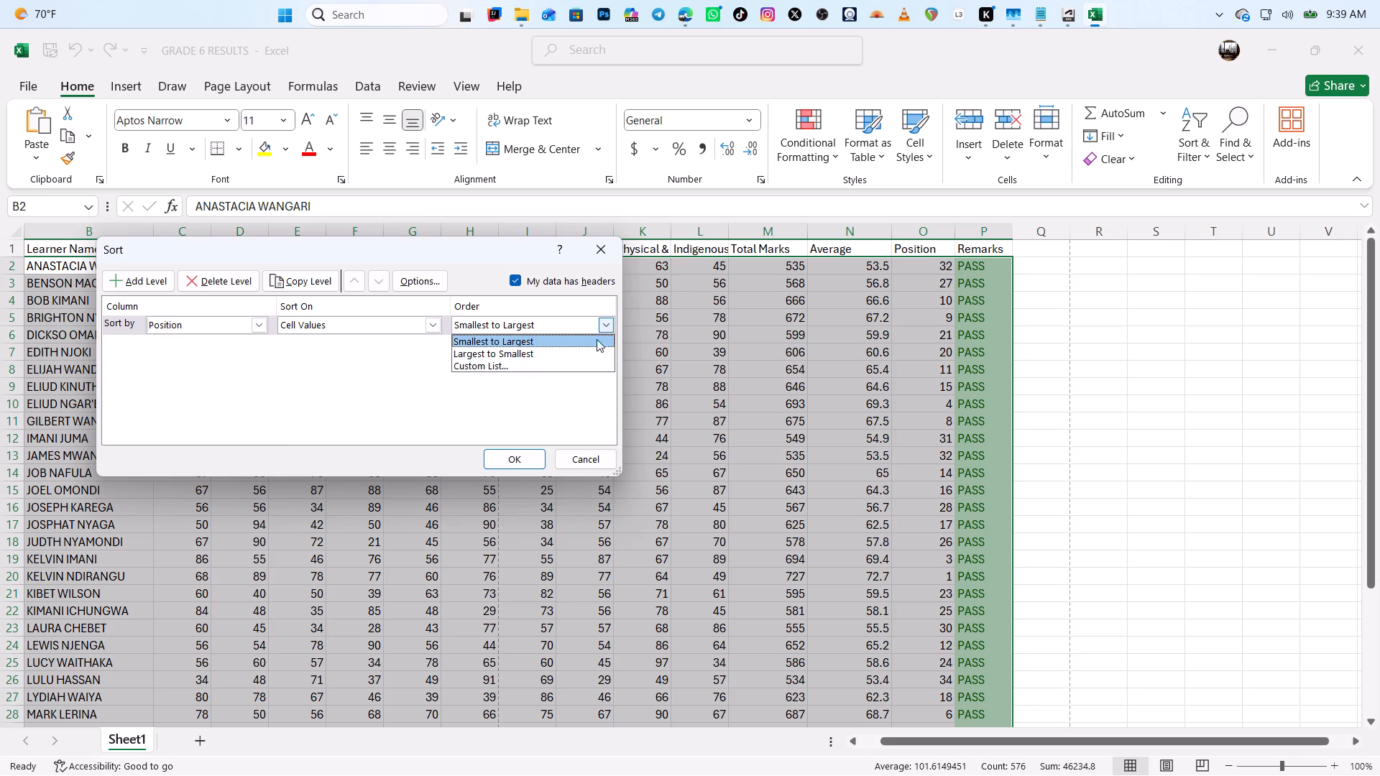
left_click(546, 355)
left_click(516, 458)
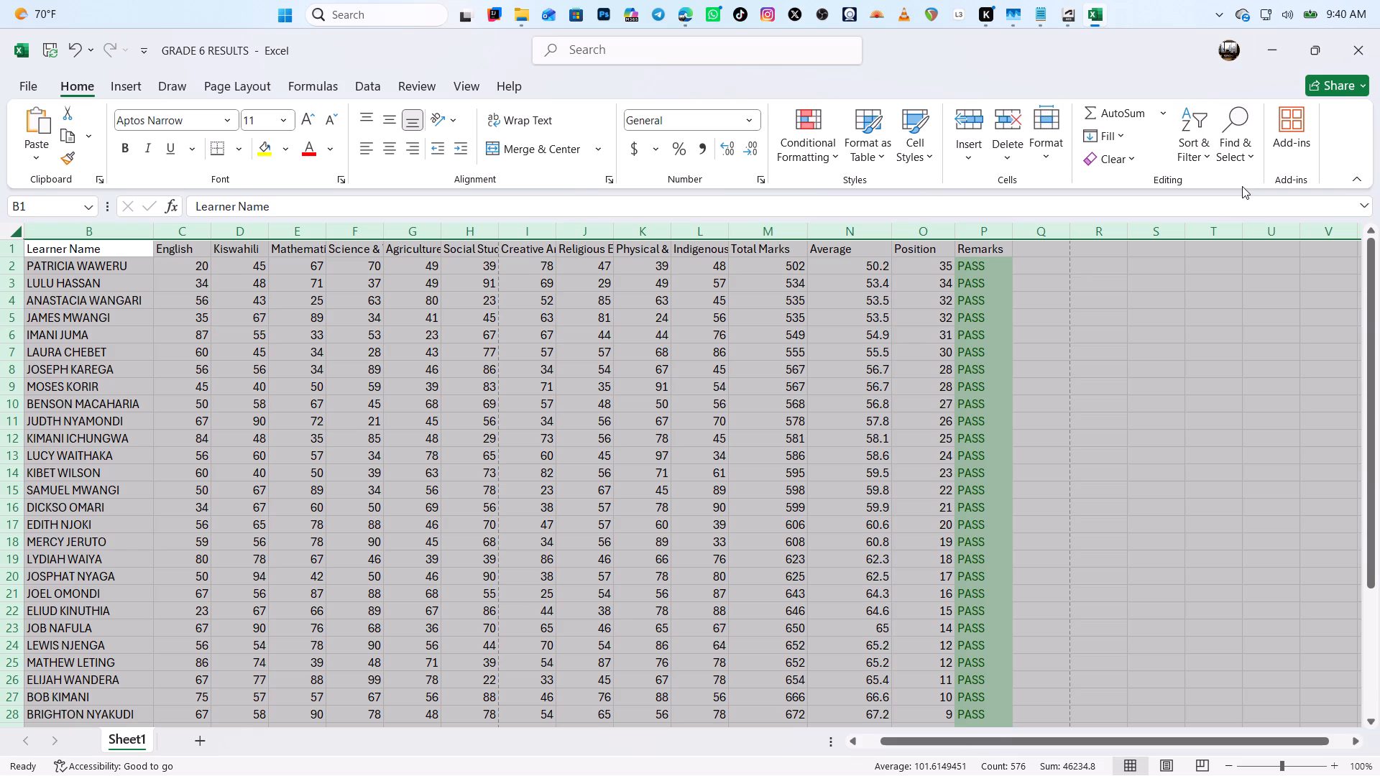
Re-sort the marksheet by Position with the order set to Smallest to Largest, and check the learners down to the last row.
left_click(1200, 143)
left_click(1224, 244)
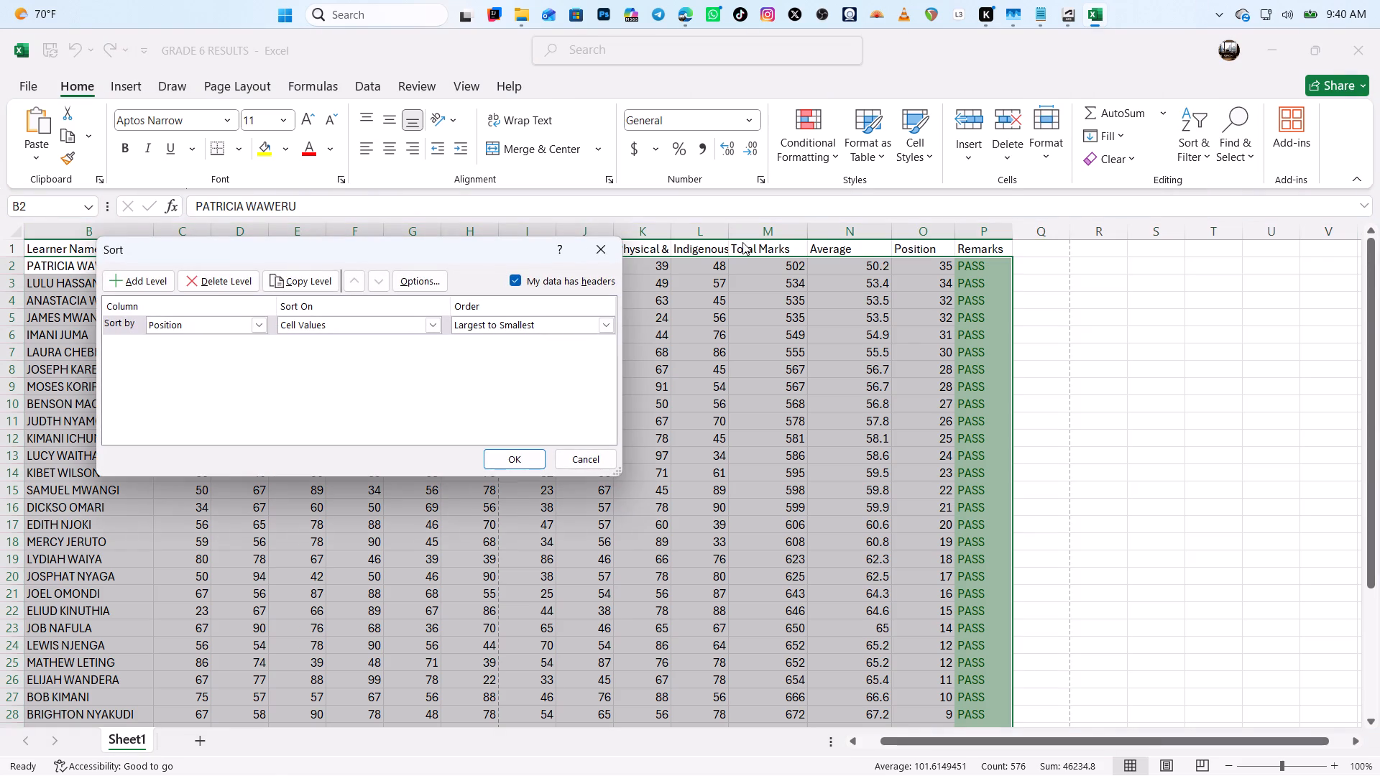
left_click(601, 328)
left_click(535, 338)
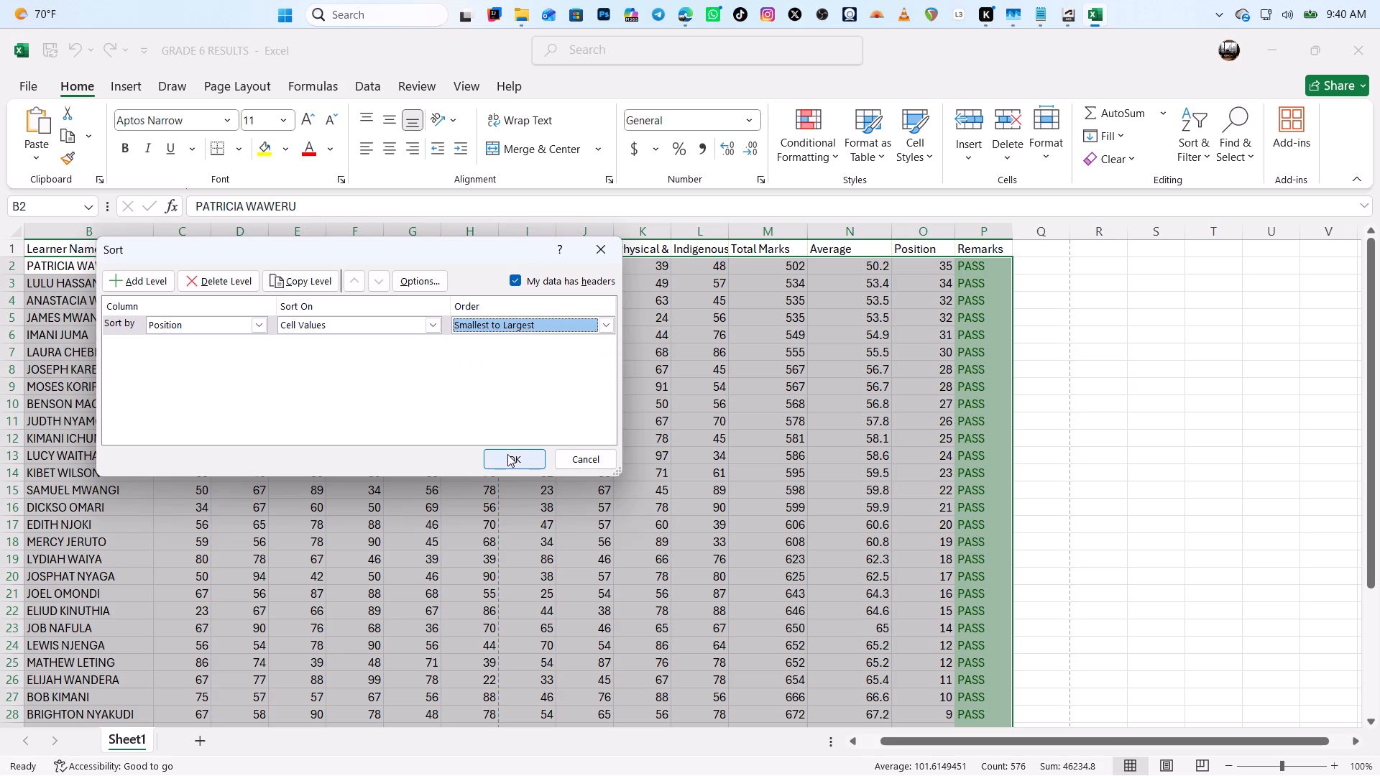
left_click(507, 454)
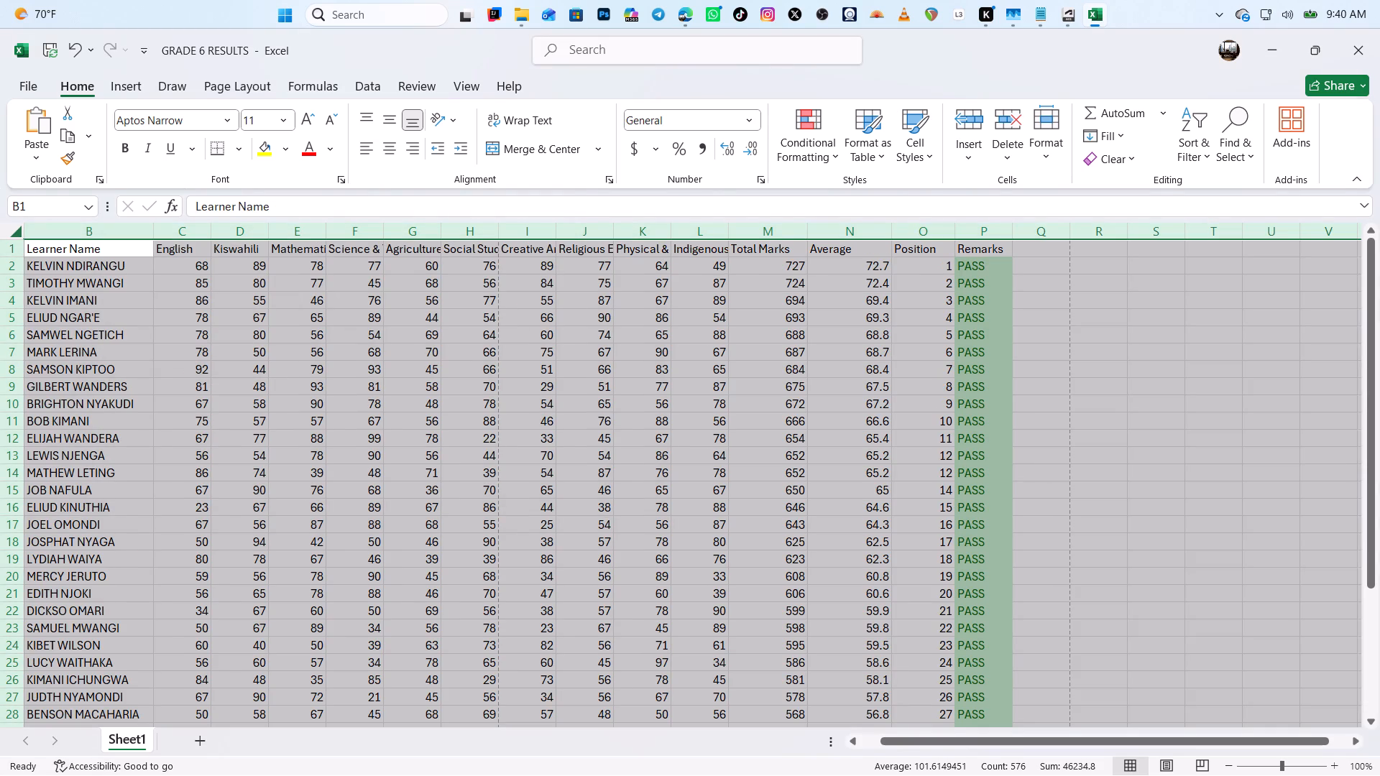
left_click(1119, 294)
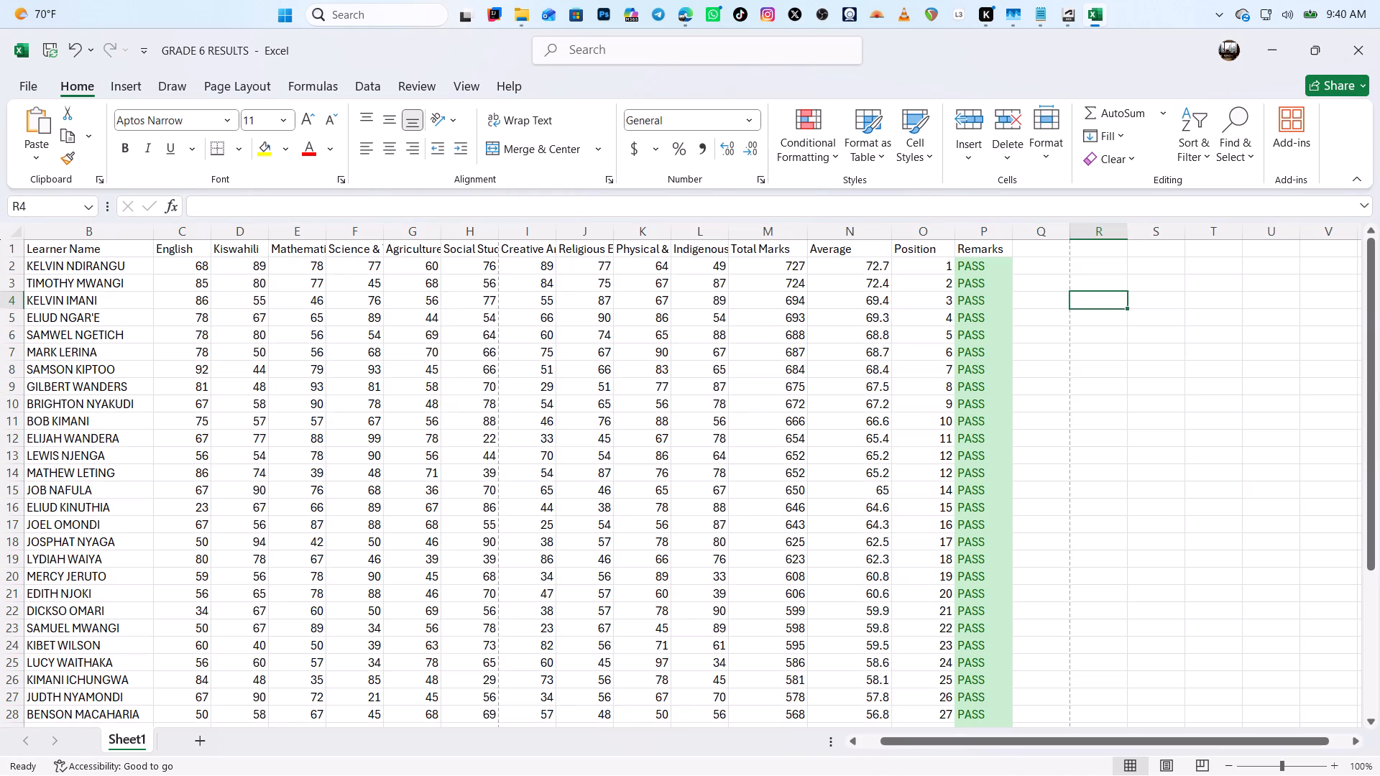
left_click_drag(1369, 428, 1376, 506)
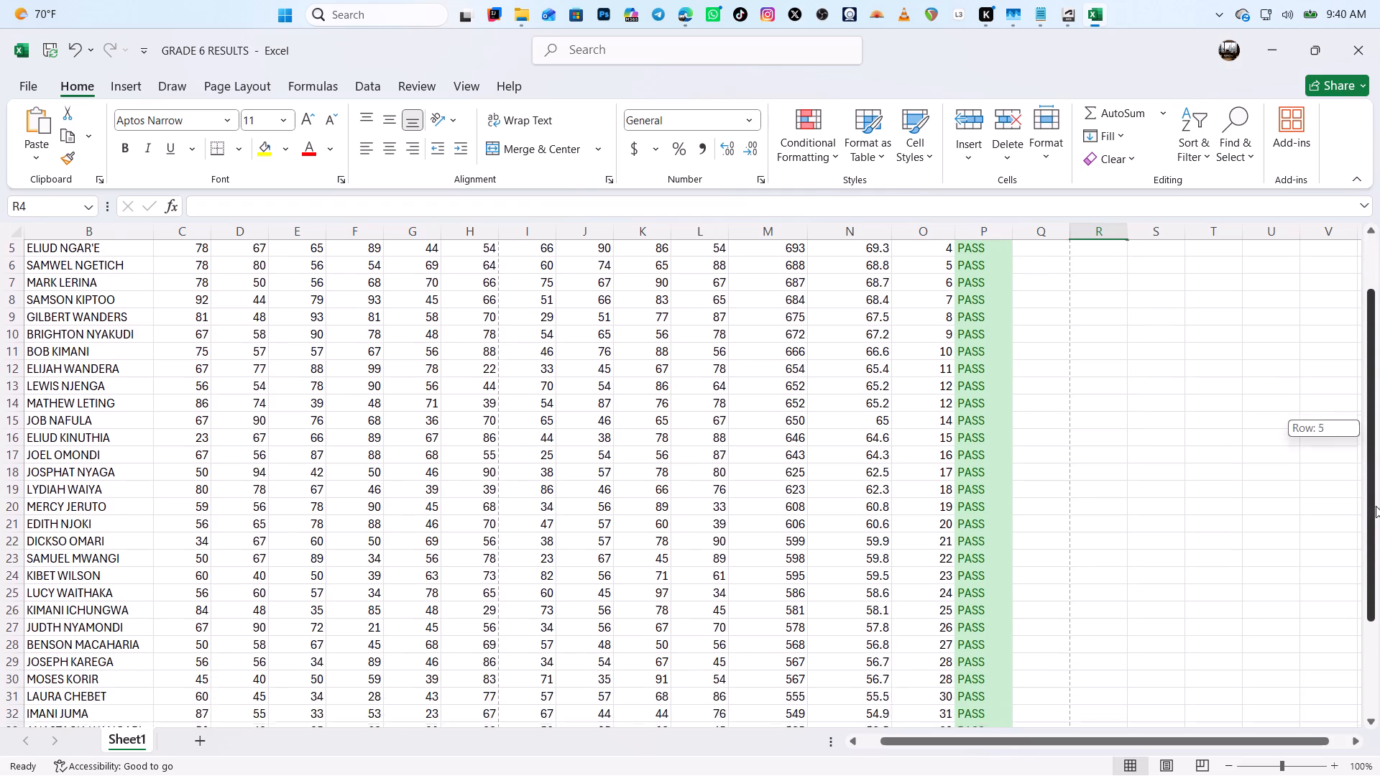
left_click_drag(1376, 506, 1379, 614)
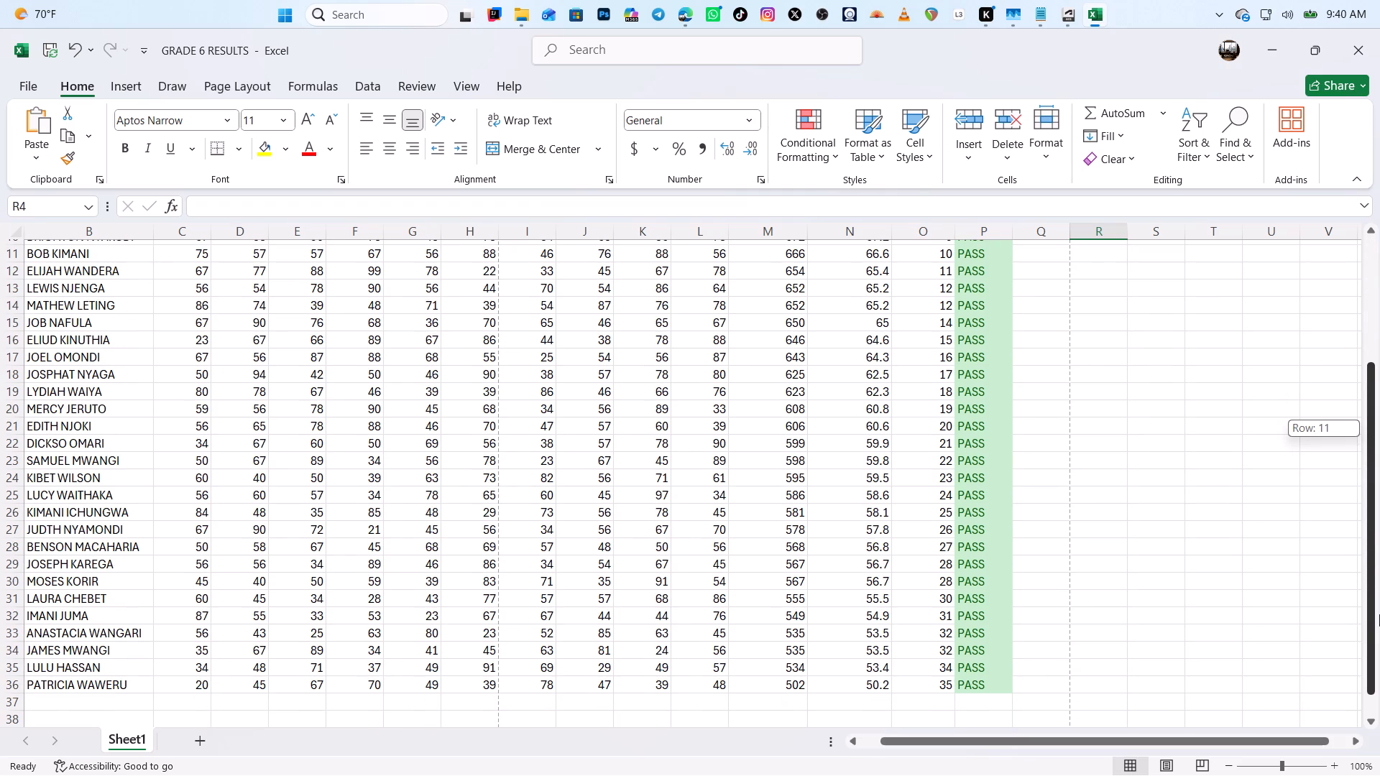
left_click_drag(1379, 614, 1379, 472)
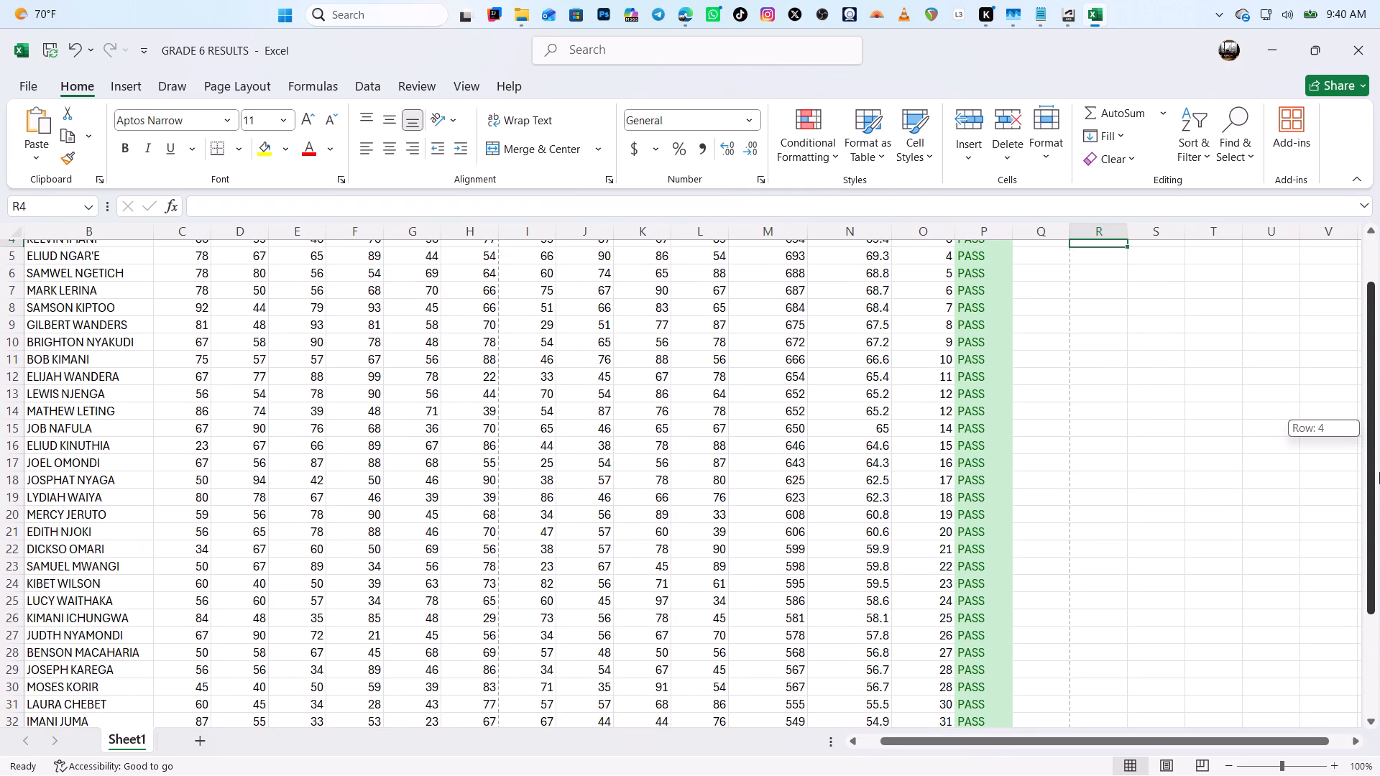
left_click_drag(1379, 472, 1371, 579)
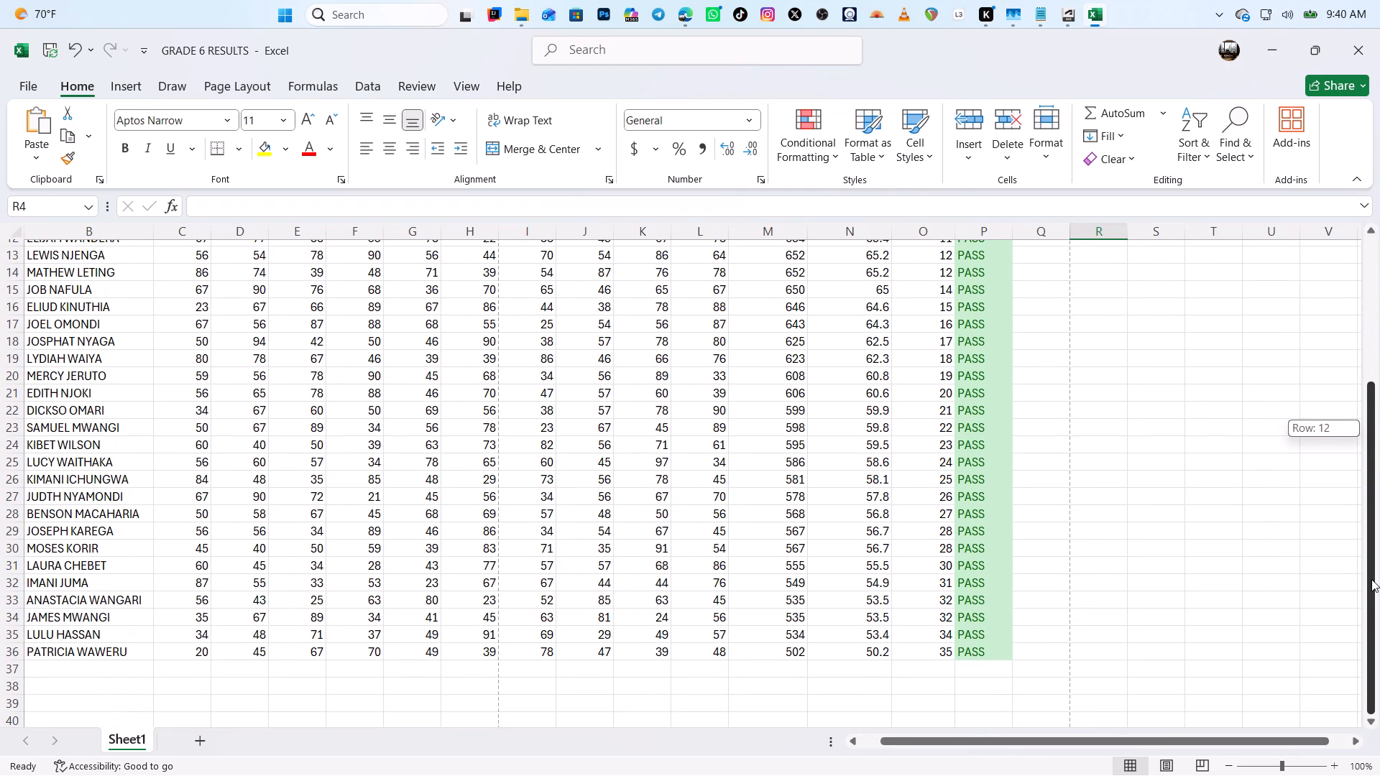
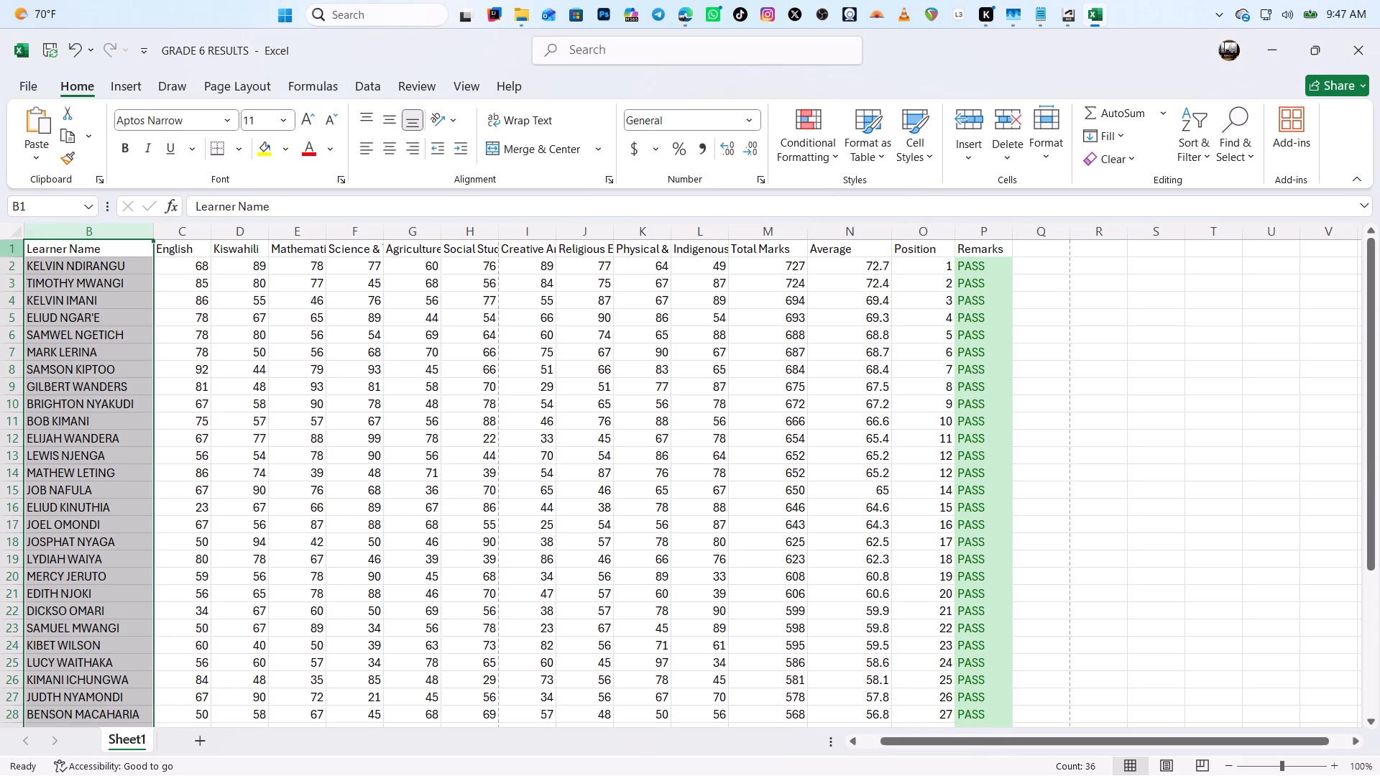
left_click(68, 251)
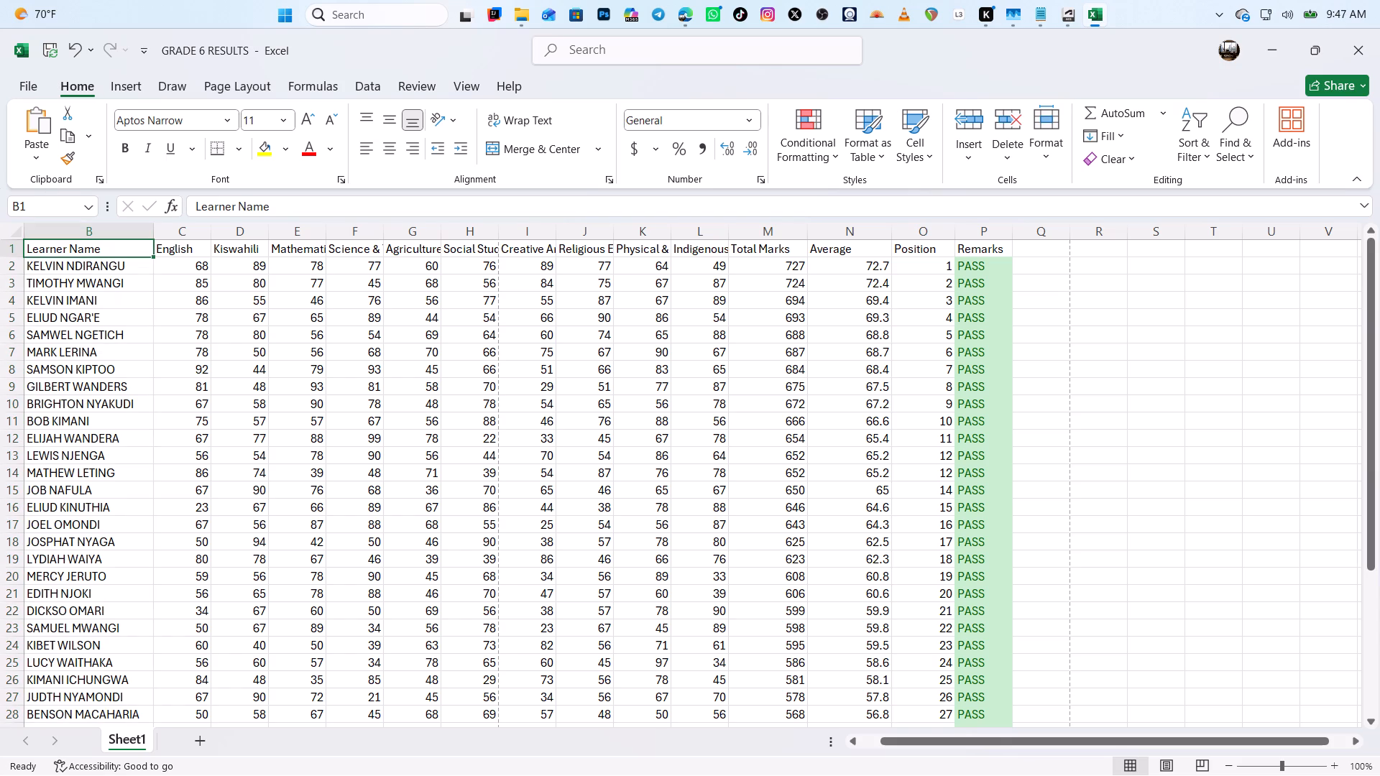
left_click(11, 246)
left_click(10, 254)
left_click(9, 251)
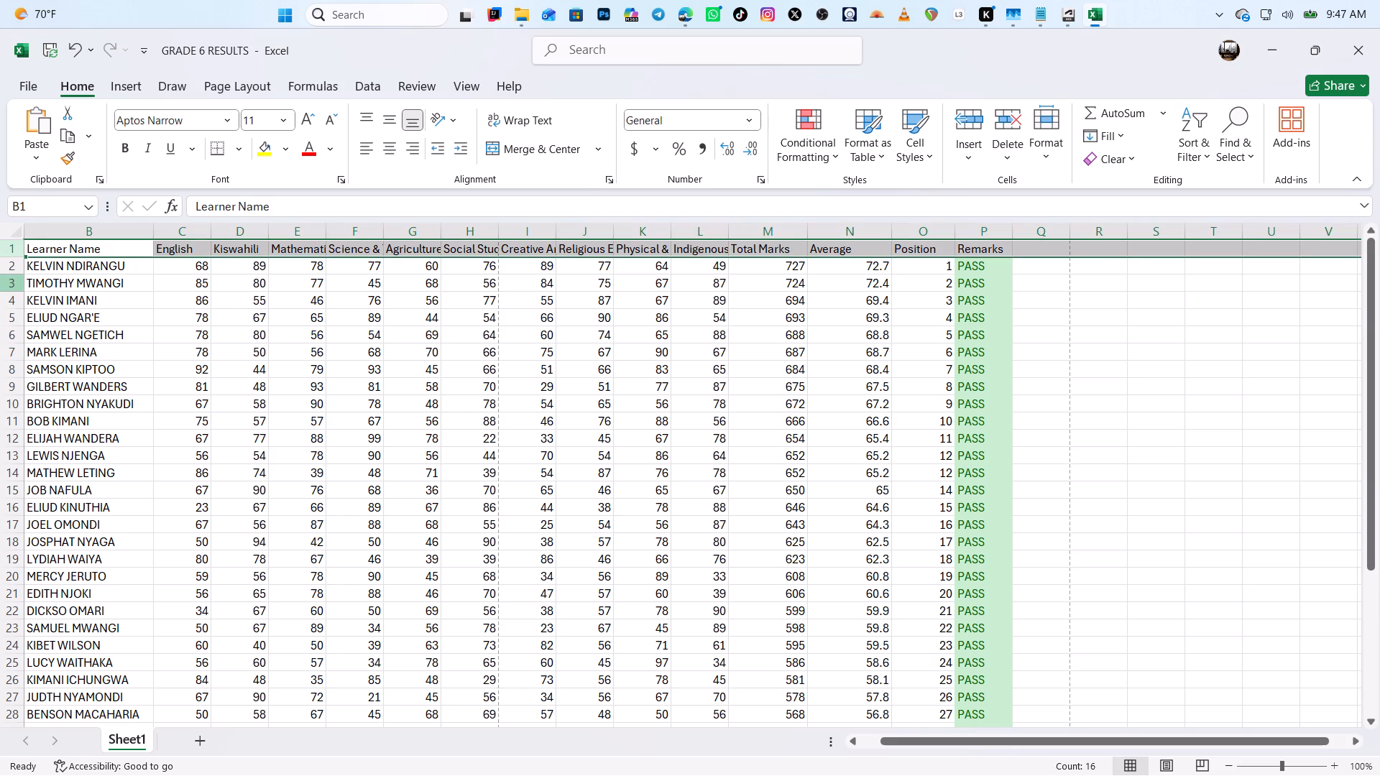
left_click(14, 251)
left_click(13, 250)
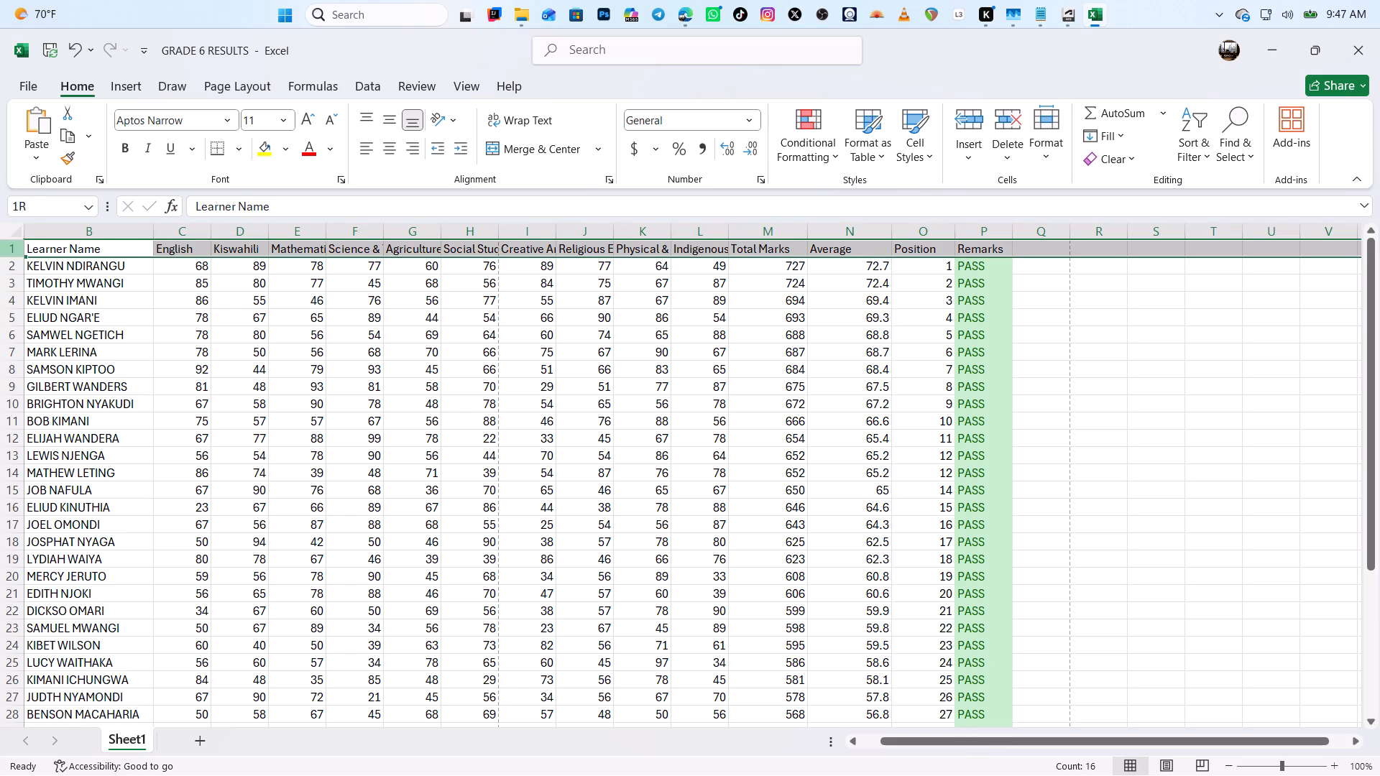
left_click(13, 249)
left_click(13, 249)
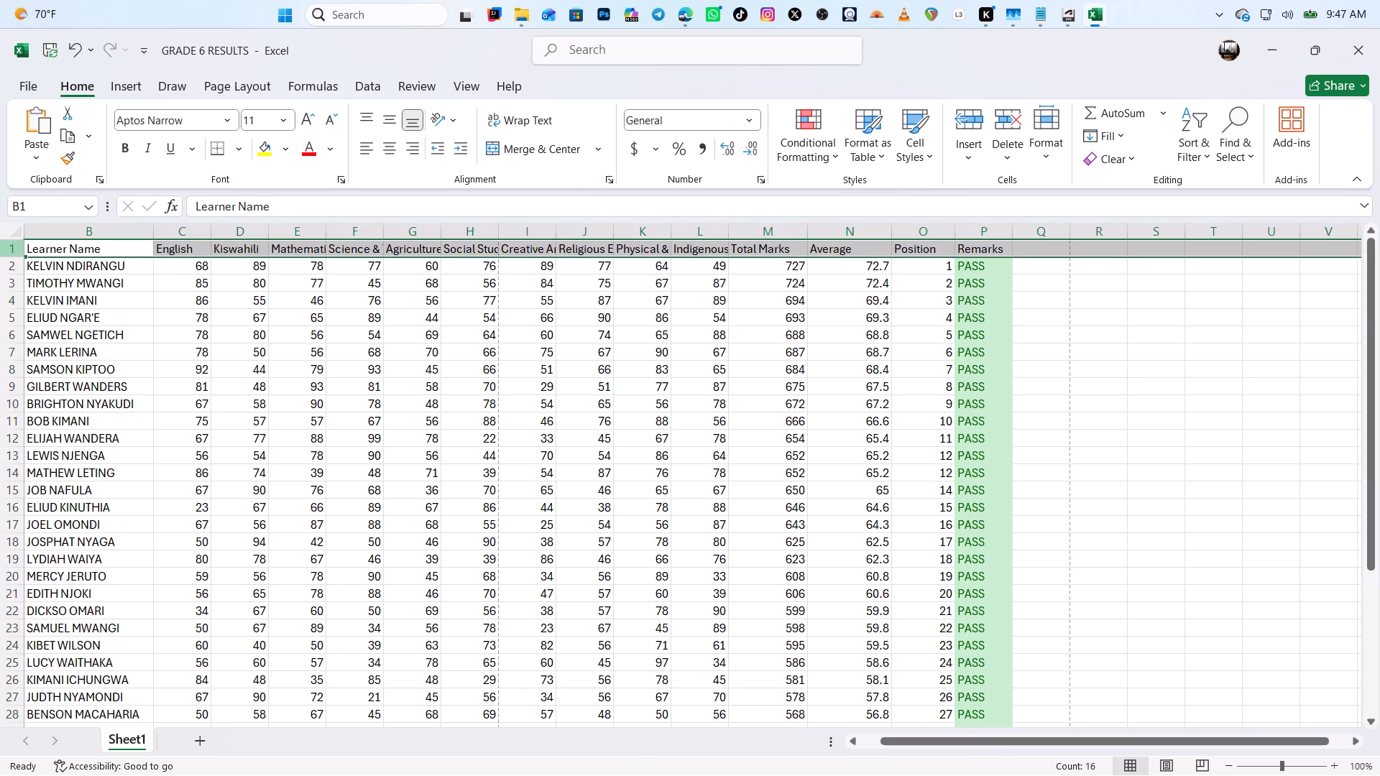
left_click(3, 247)
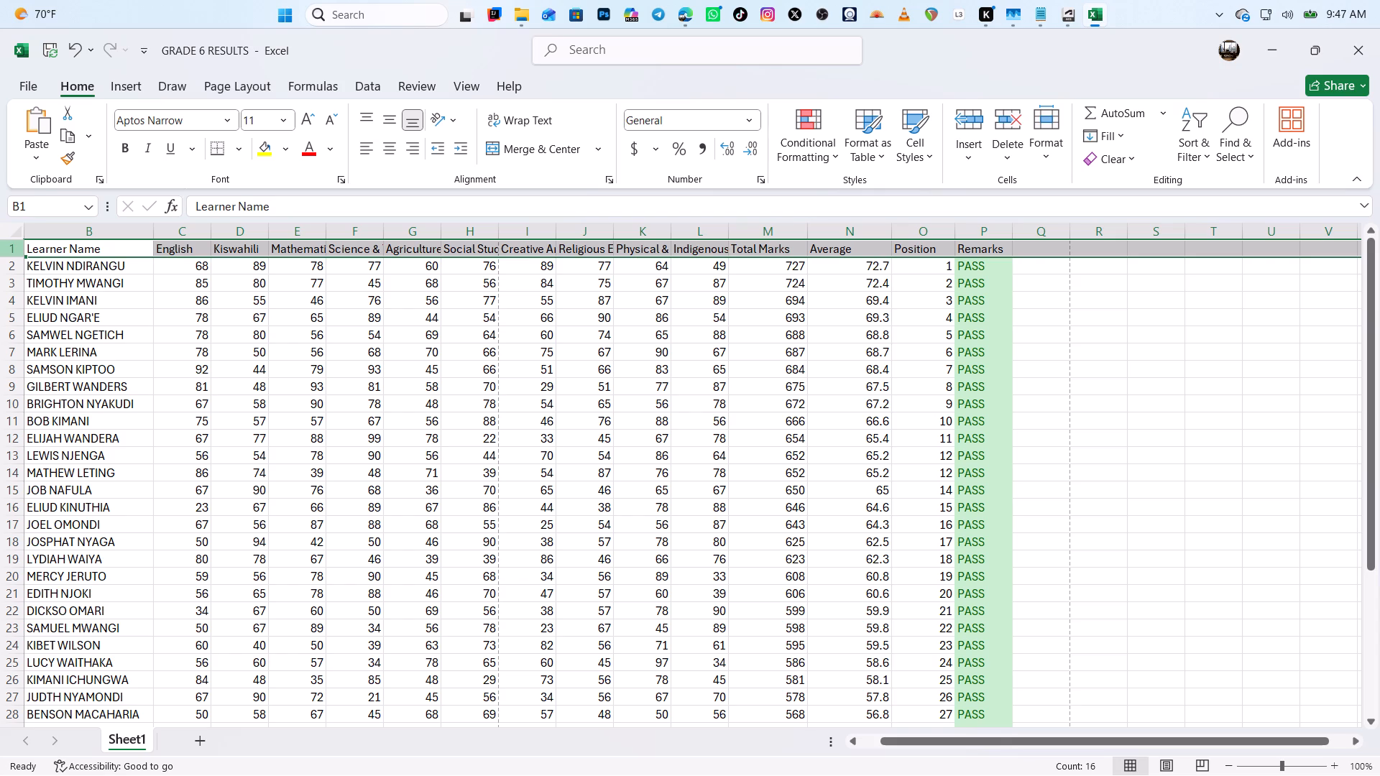
left_click(19, 250)
left_click(18, 250)
left_click(76, 320)
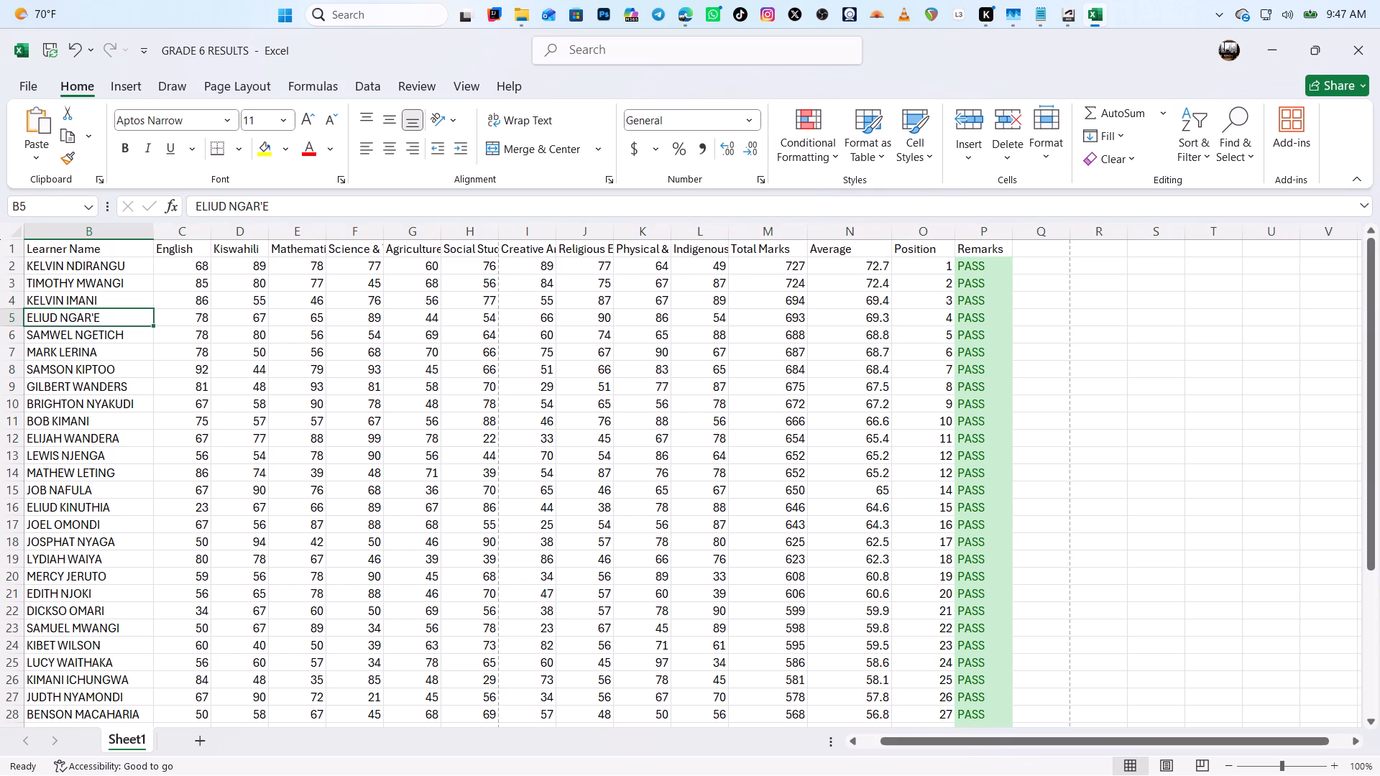
left_click(9, 303)
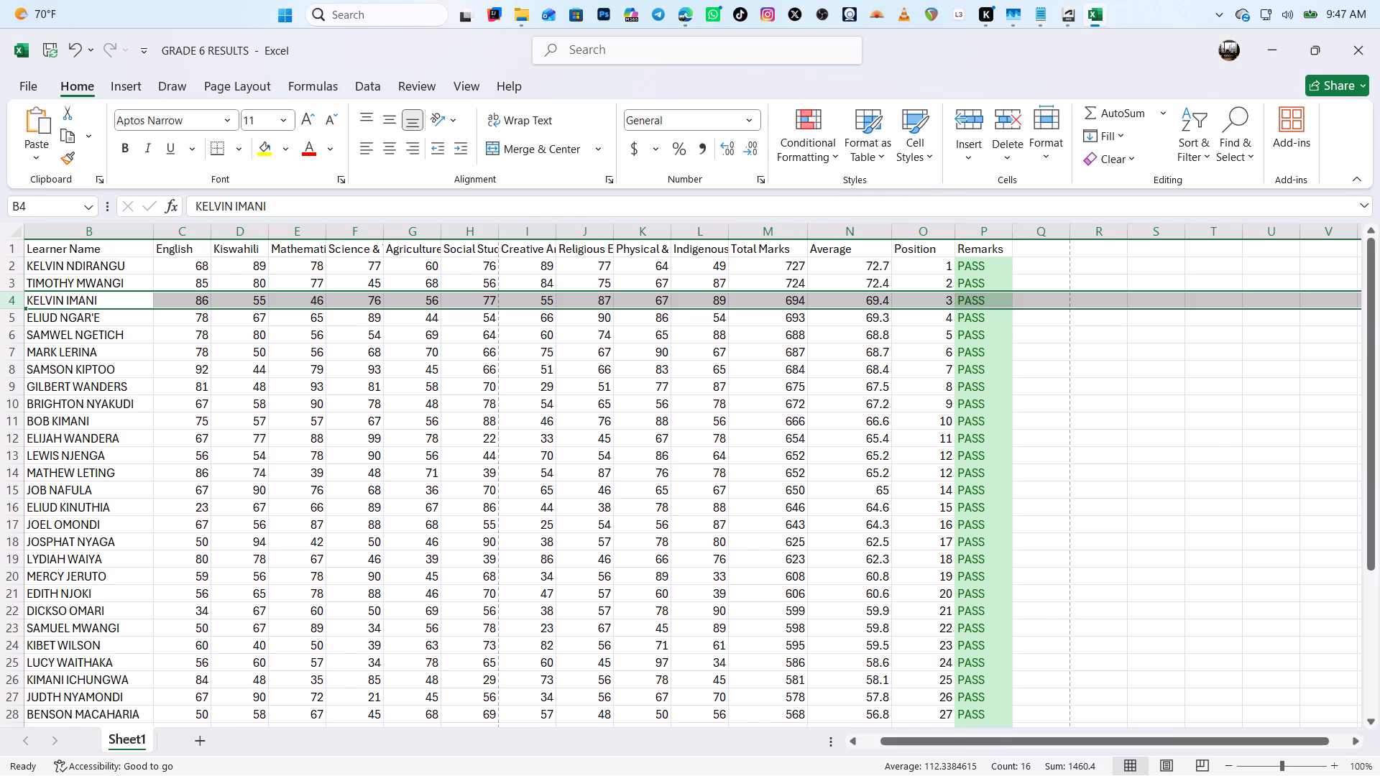
left_click(70, 248)
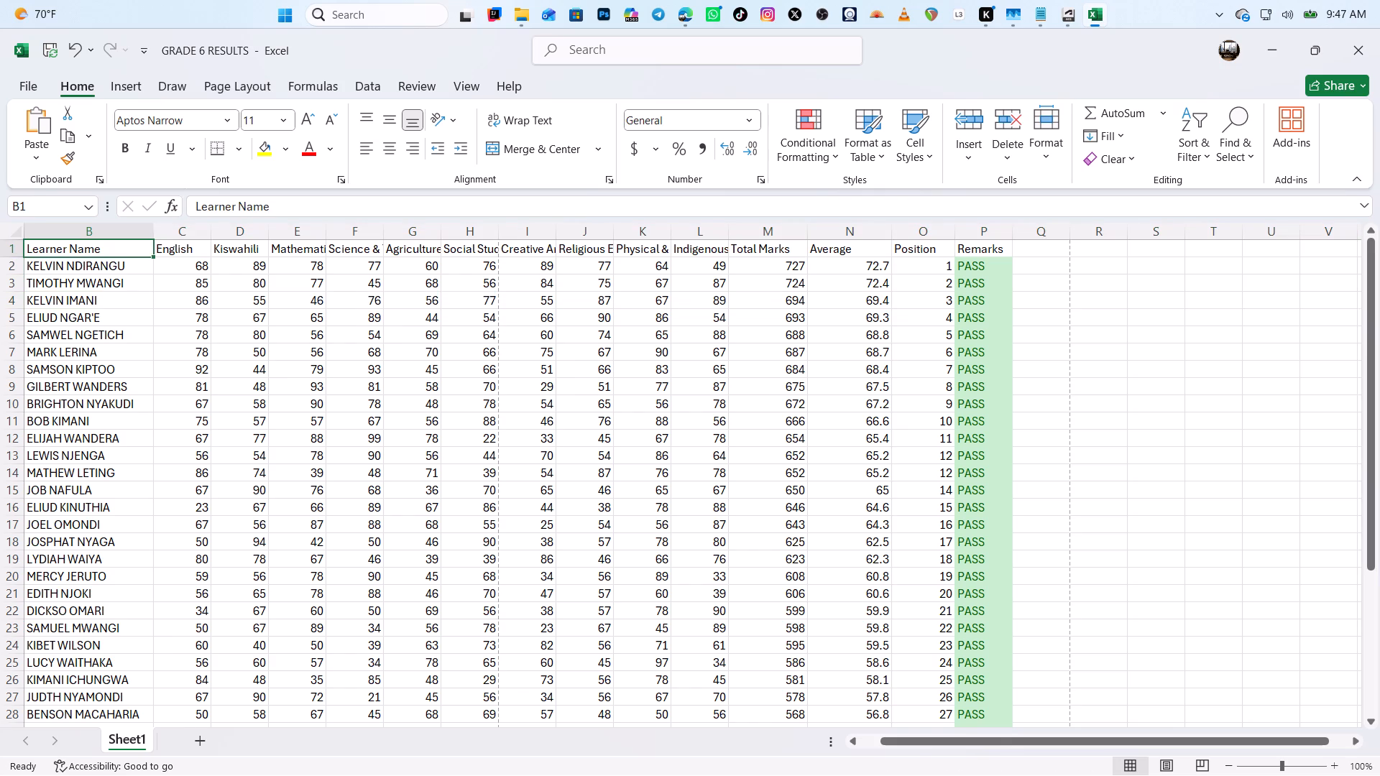
left_click(15, 227)
left_click(40, 262)
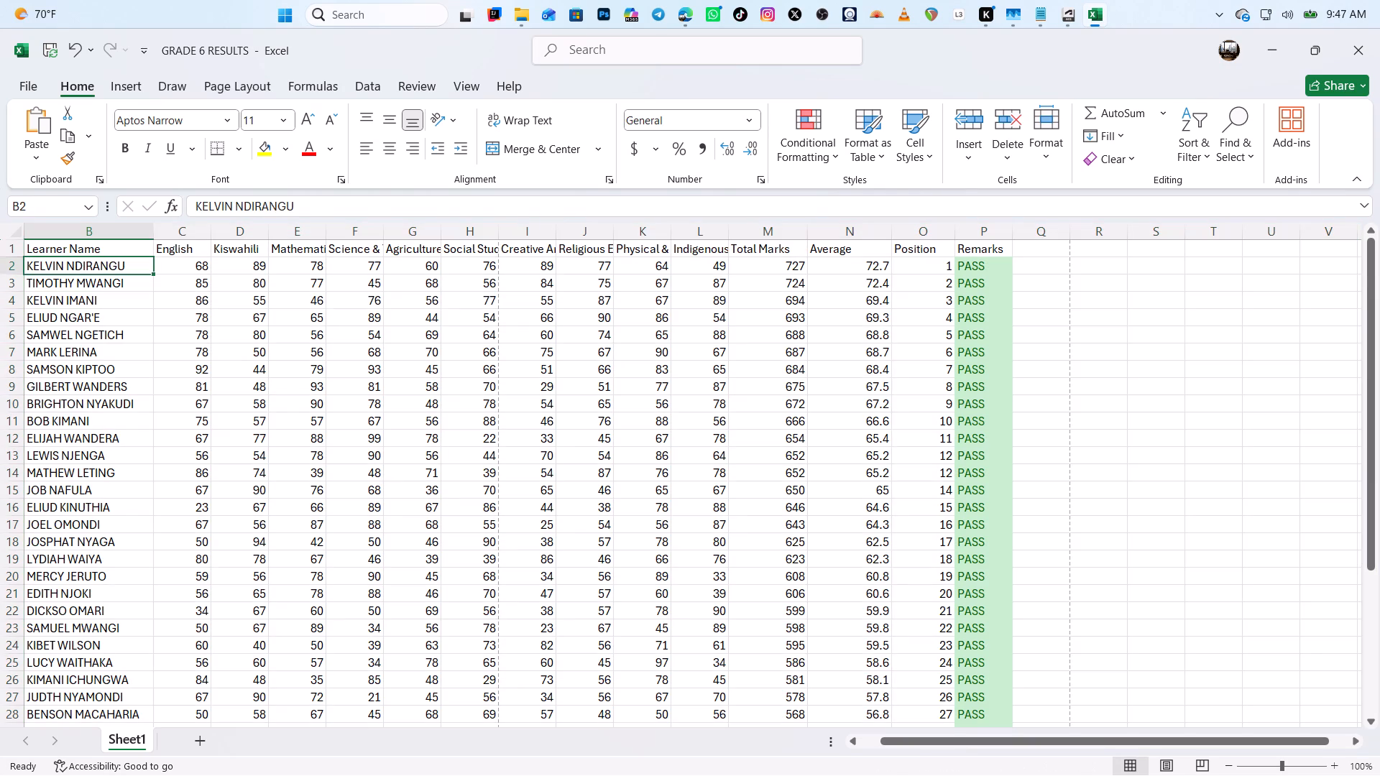
left_click(41, 254)
left_click(64, 251)
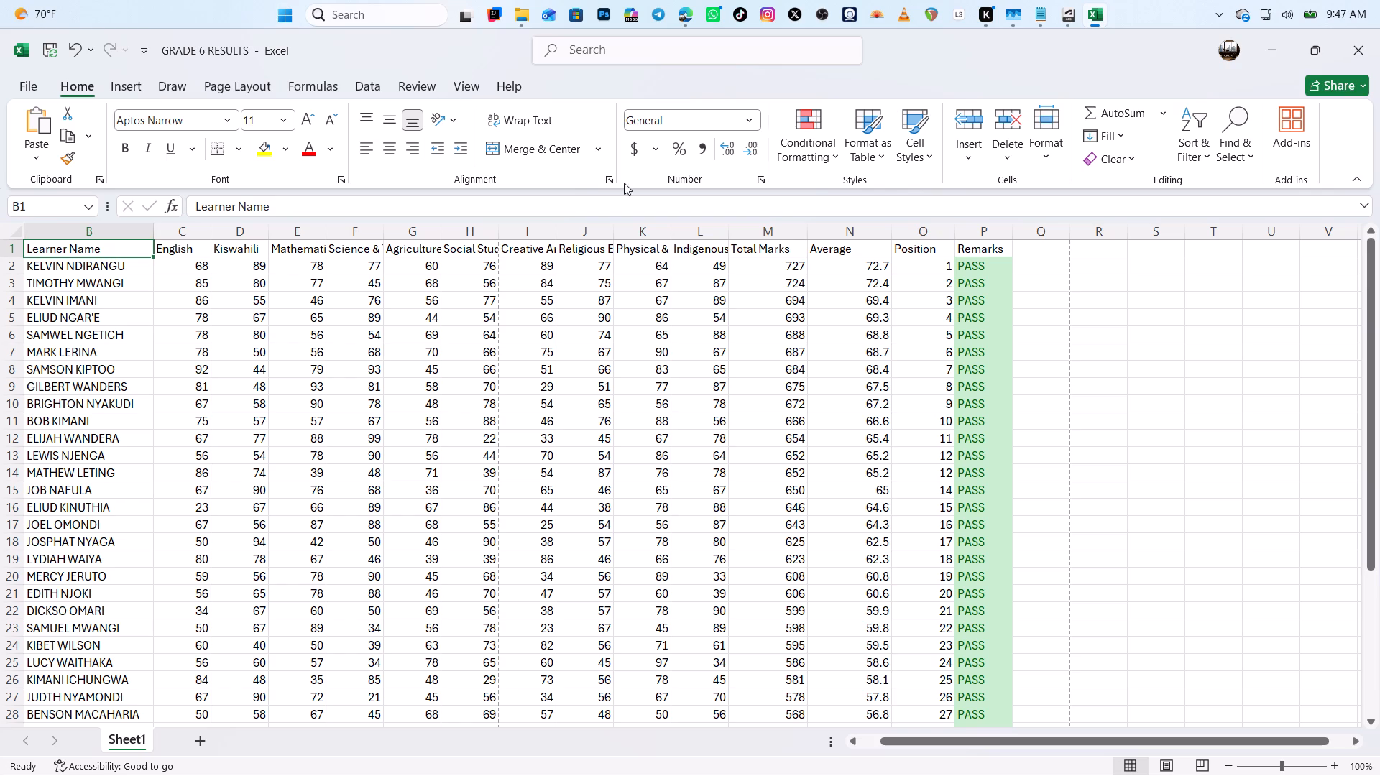
Recheck ChatGPT's steps for putting the first learner's name in A1 in Edge, and return to Excel.
left_click(686, 16)
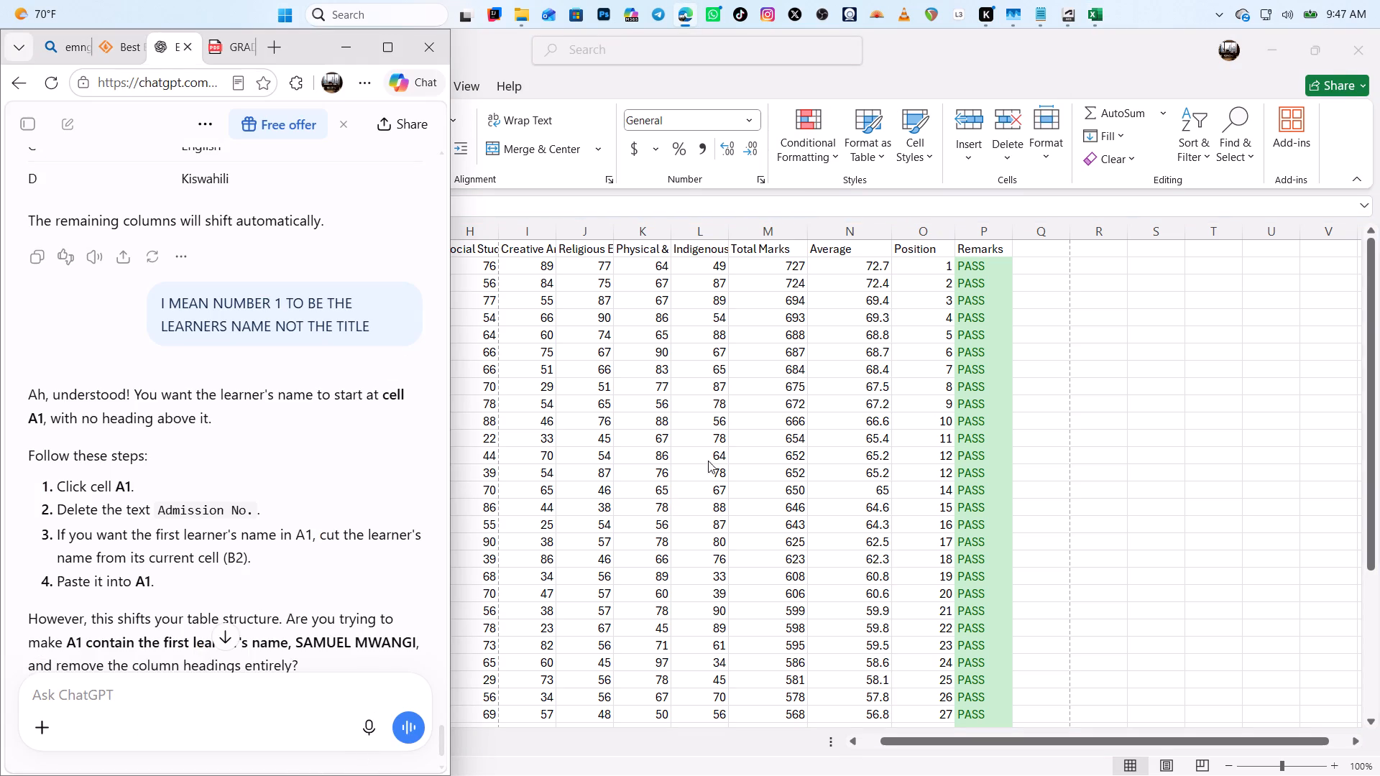
left_click(740, 375)
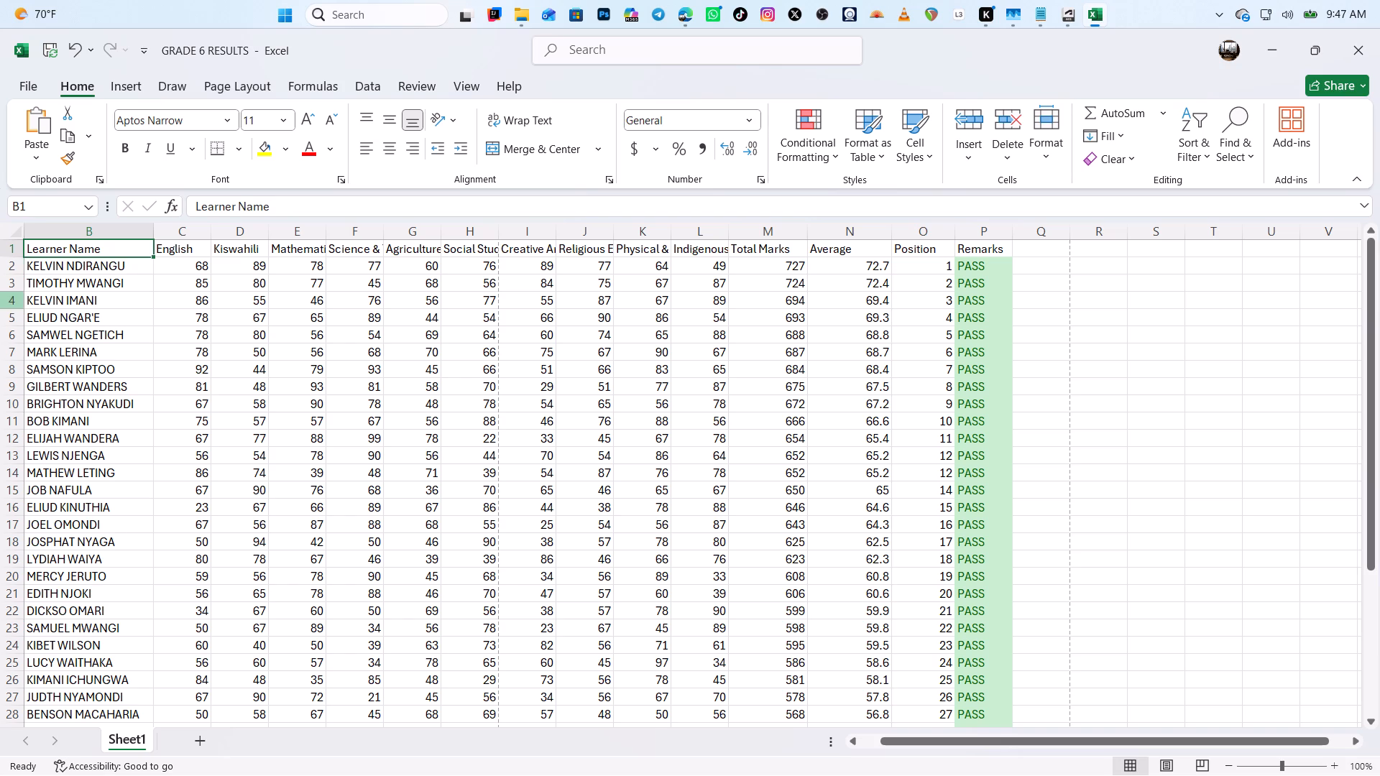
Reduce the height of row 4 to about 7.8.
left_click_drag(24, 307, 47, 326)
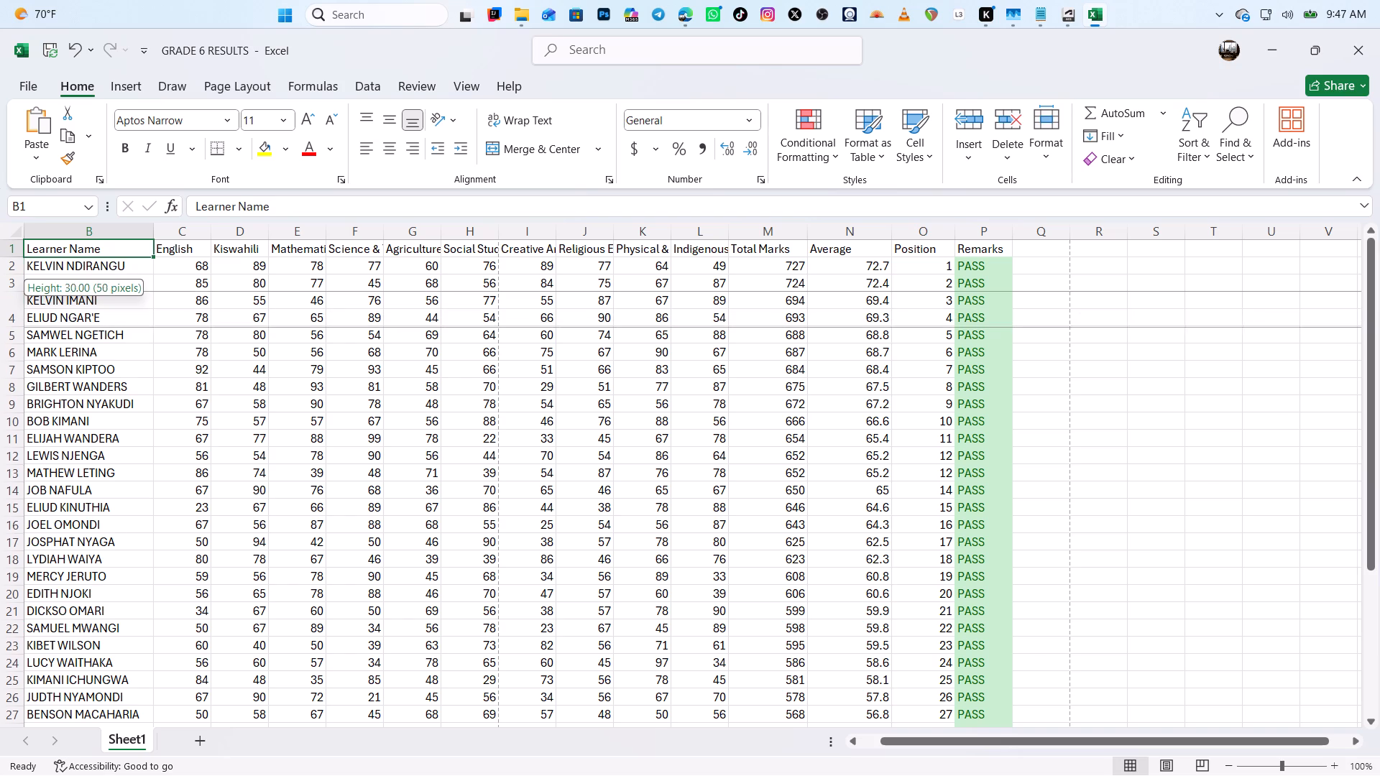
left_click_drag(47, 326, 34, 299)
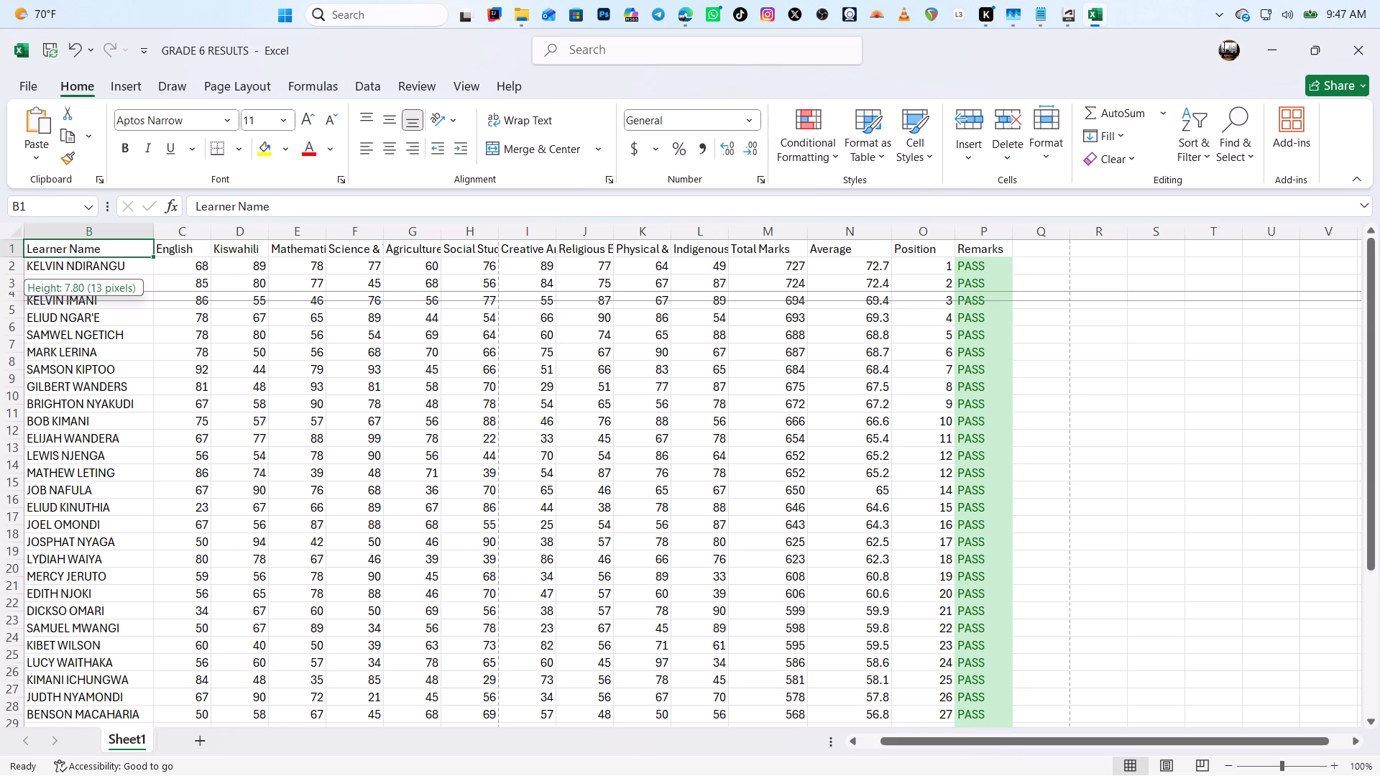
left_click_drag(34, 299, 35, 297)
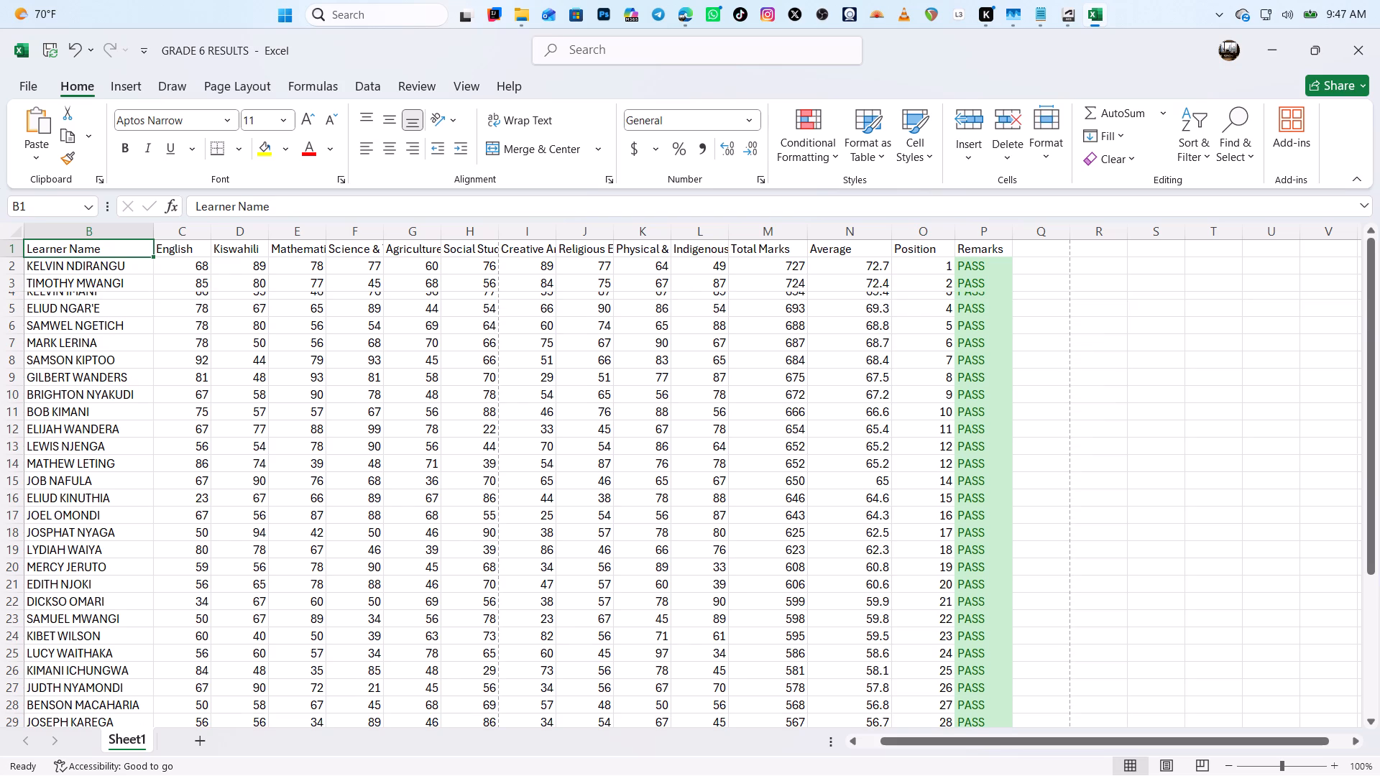
Look over the marksheet from its first to last rows and reopen GRADE 6 RESULTS from the recent workbooks.
left_click_drag(1371, 323, 1374, 542)
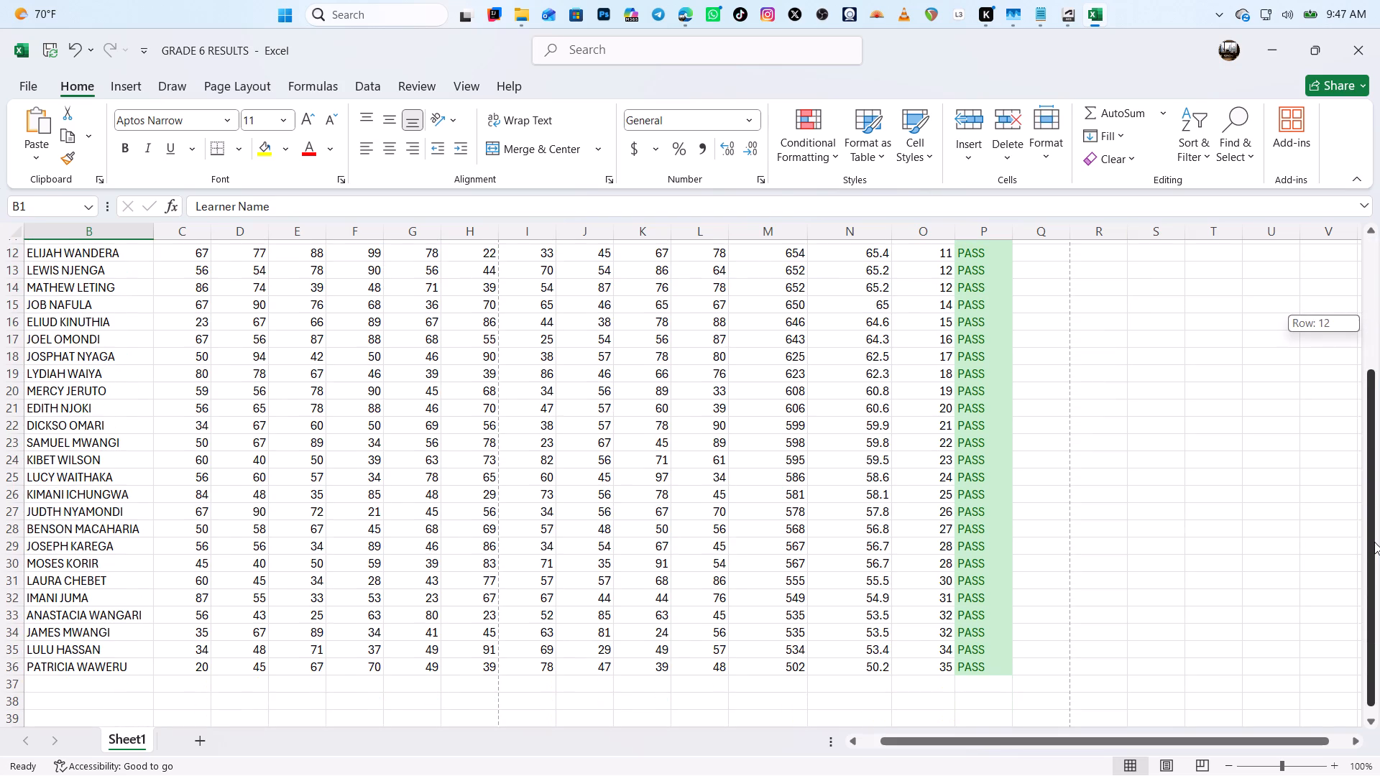
left_click_drag(1374, 542, 1362, 294)
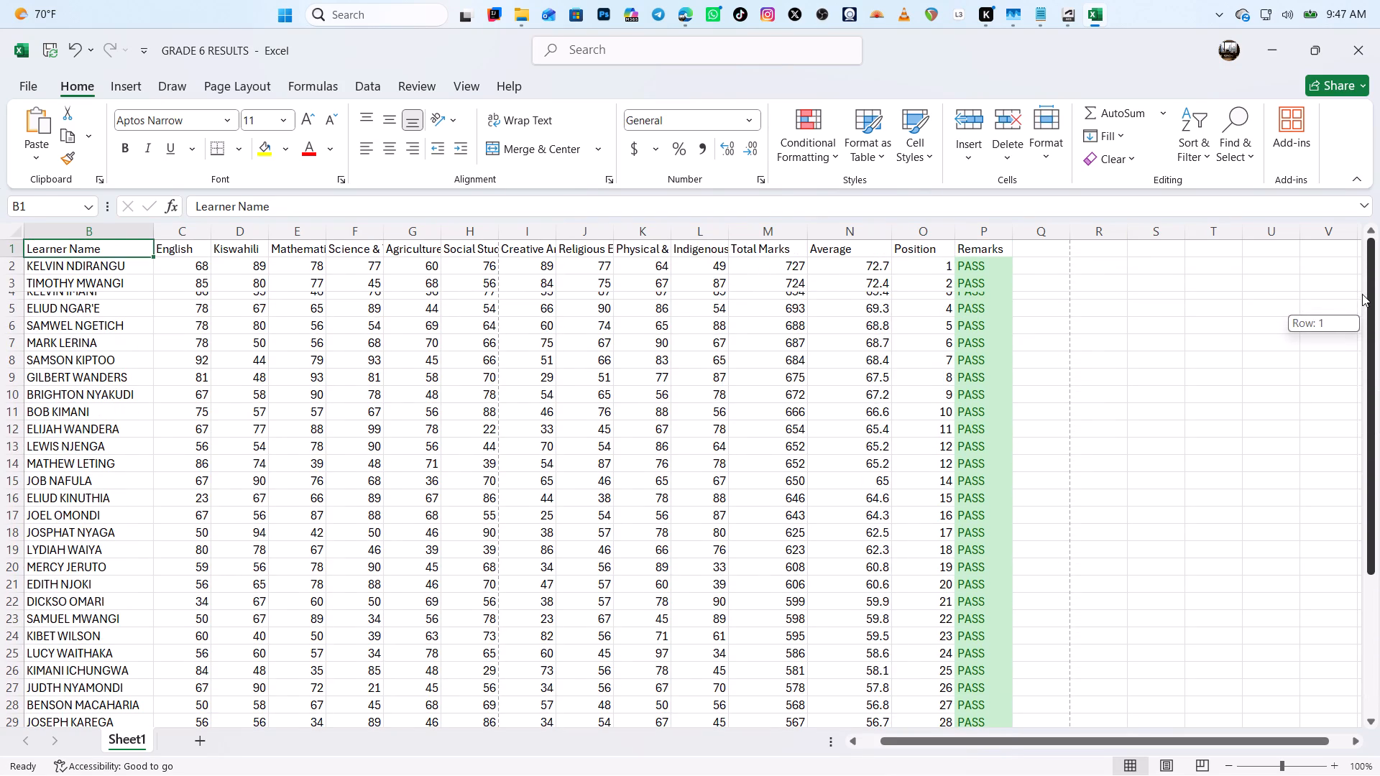
left_click_drag(1362, 294, 1367, 391)
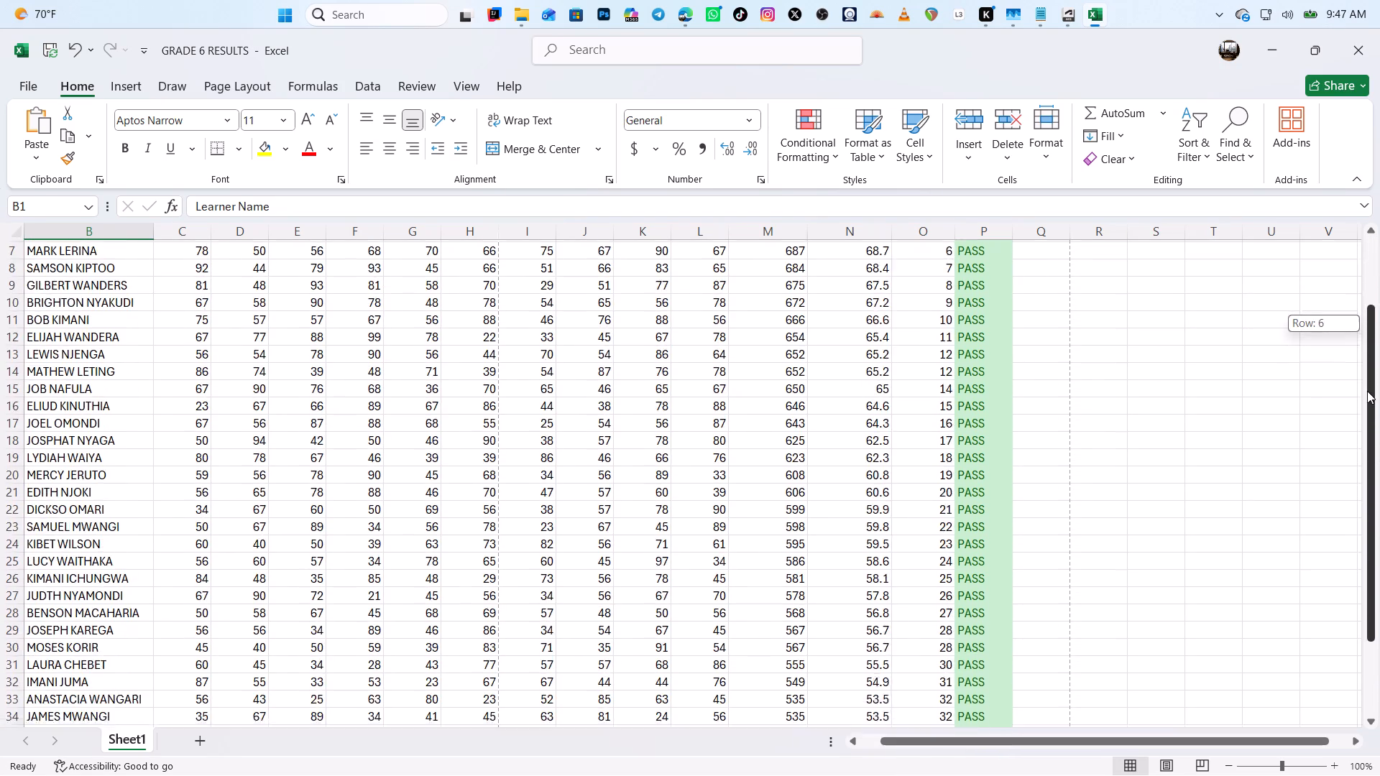
left_click_drag(1367, 391, 1366, 210)
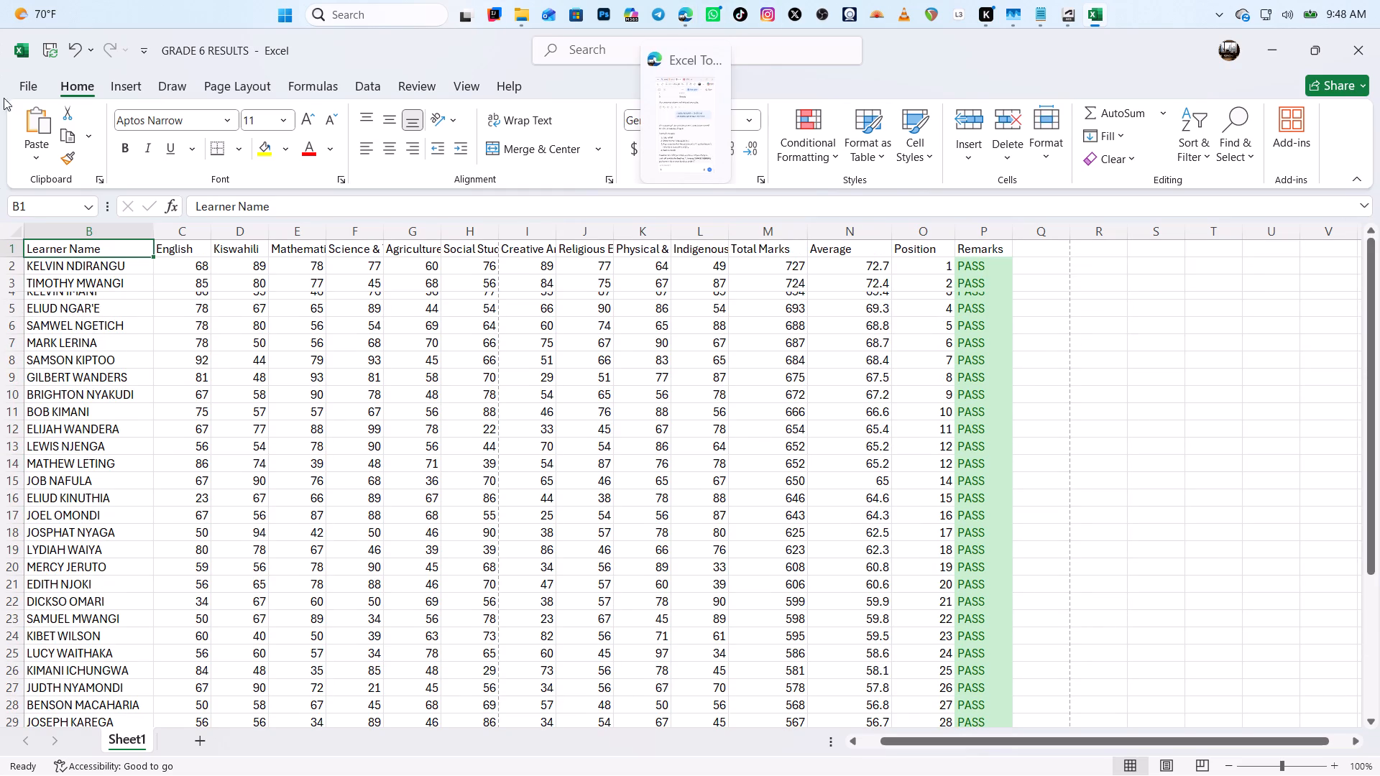
left_click(30, 88)
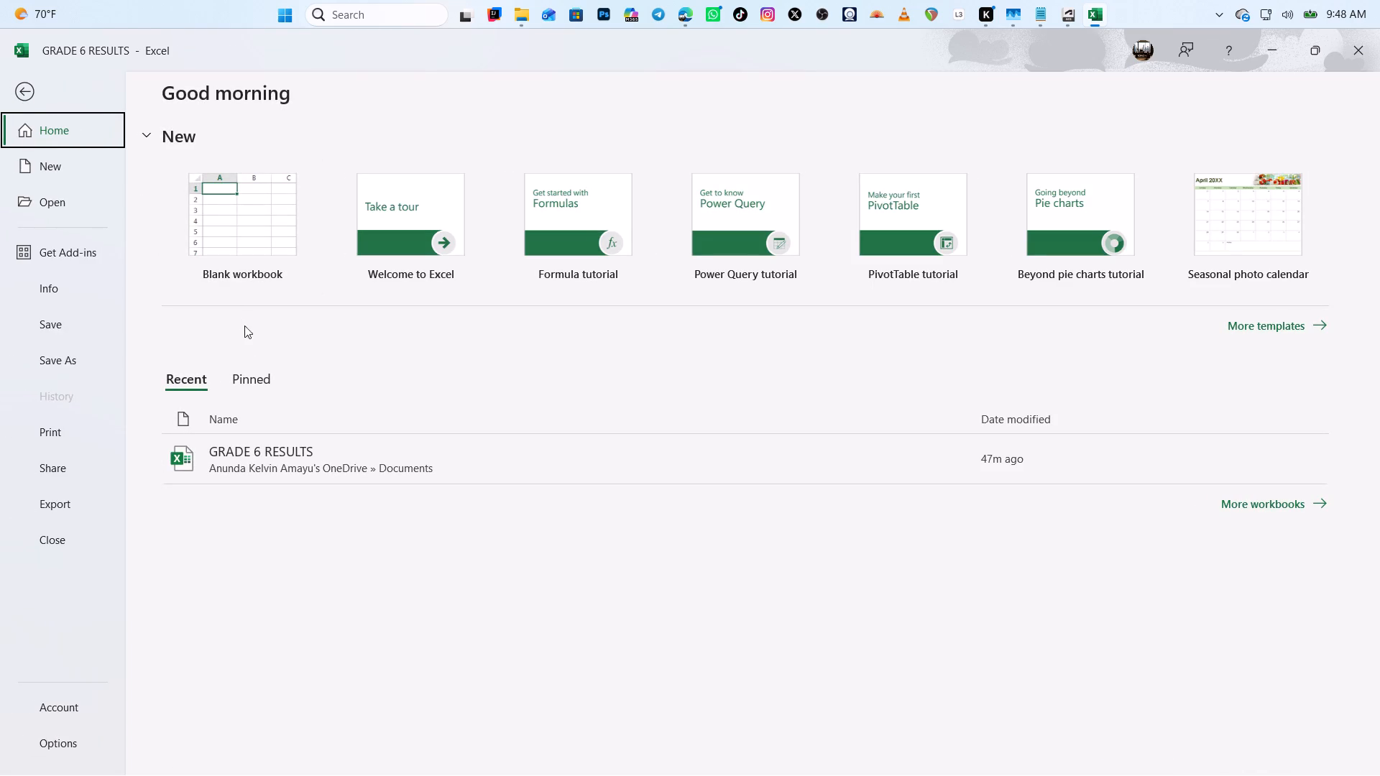
left_click(372, 460)
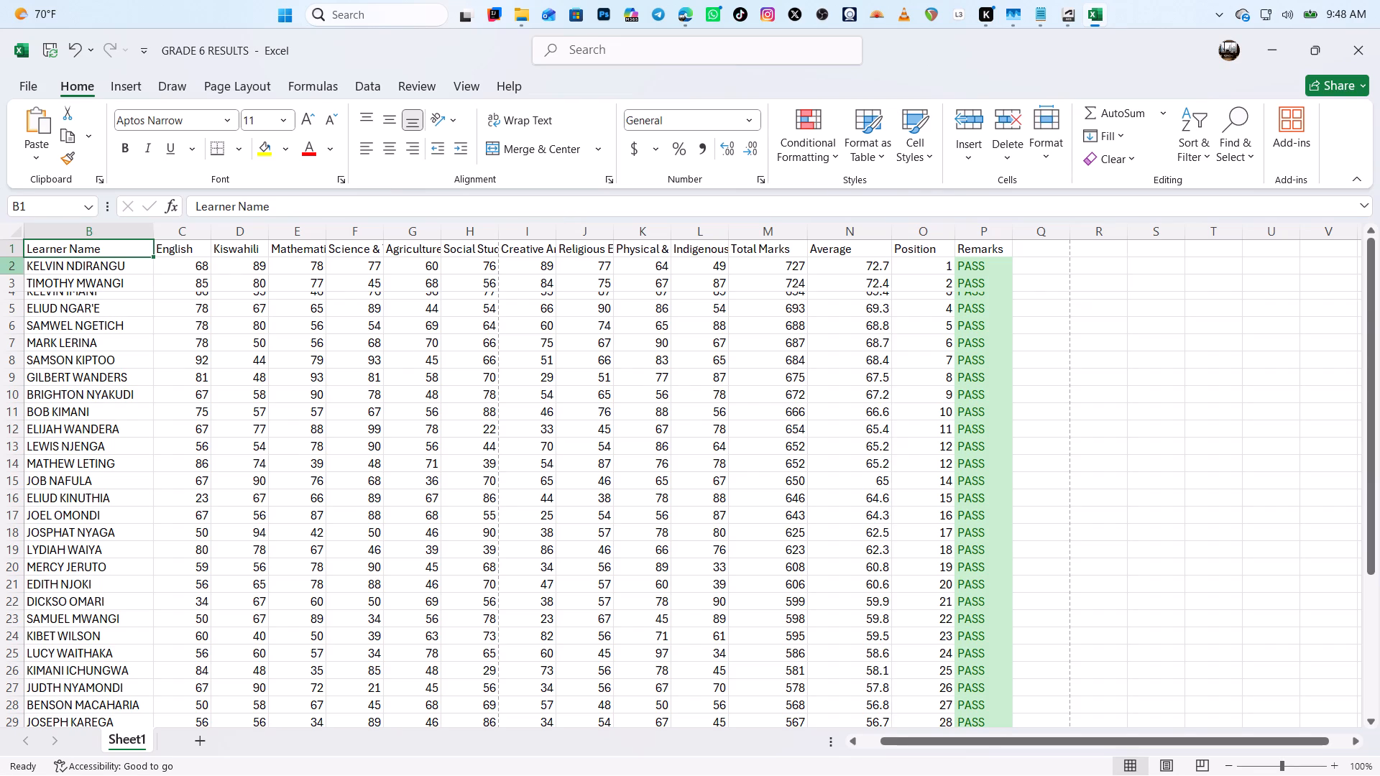
Undo the row 4 height change, the sorts, the Remarks highlighting and the Position column width changes.
key("ctrl+z")
key("ctrl+z")
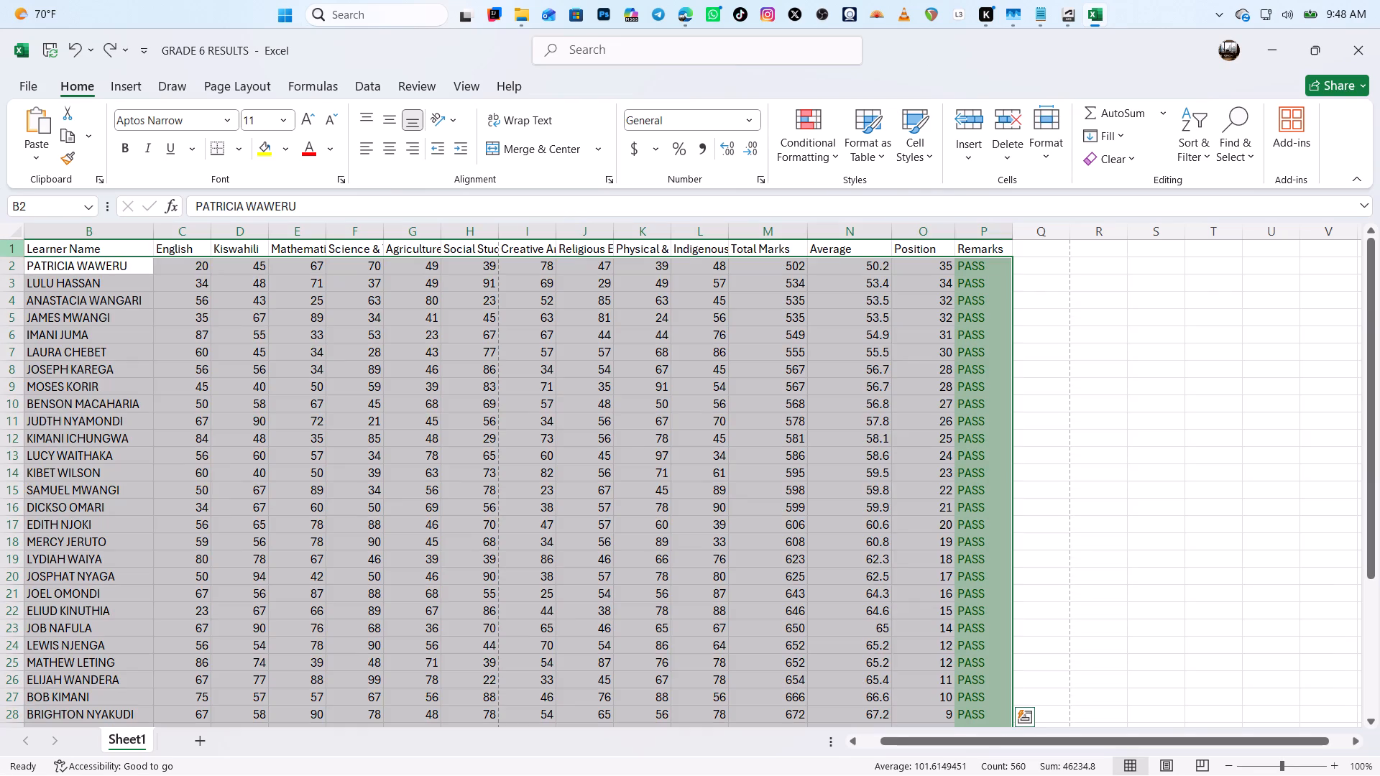
key("ctrl+z")
key("ctrl+z")
key("ctrl+z")
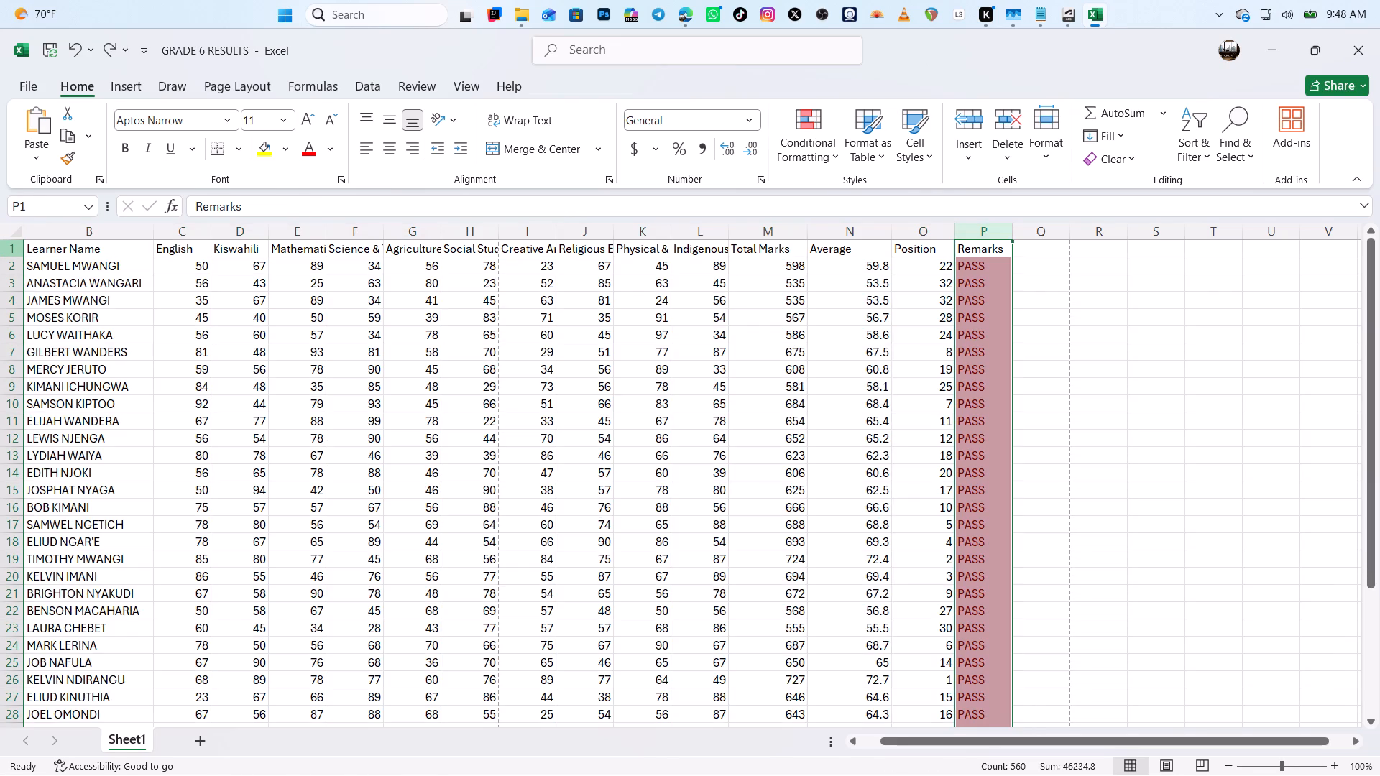
key("ctrl+z")
key("ctrl+z")
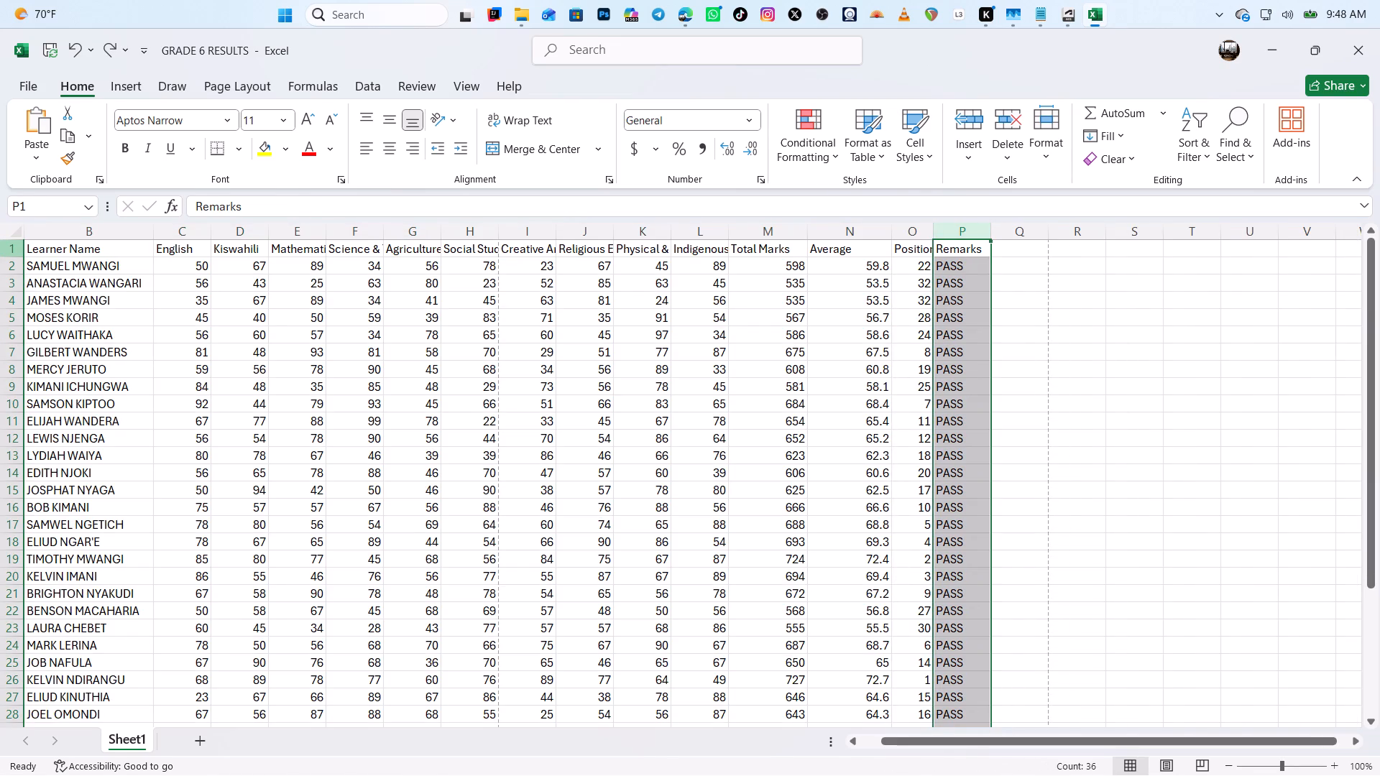
key("ctrl+z")
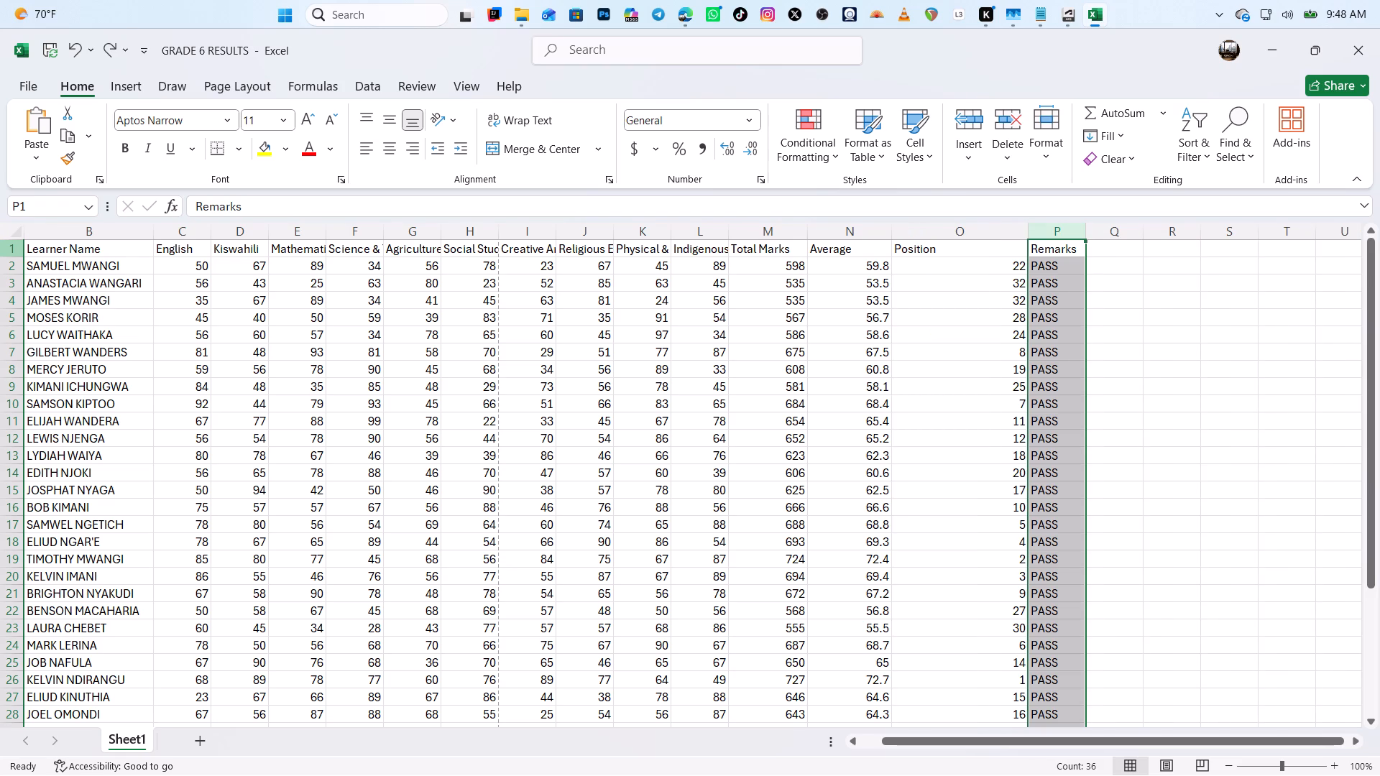
Redo the Position column width, the green Remarks highlighting and the alphabetical sort by Learner Name.
key("ctrl+shift+z")
key("ctrl+shift+z")
key("ctrl+shift+z")
key("ctrl+shift+z")
key("ctrl+shift+z")
key("ctrl+shift+z")
key("ctrl+shift+z")
double_click(98, 47)
double_click(98, 47)
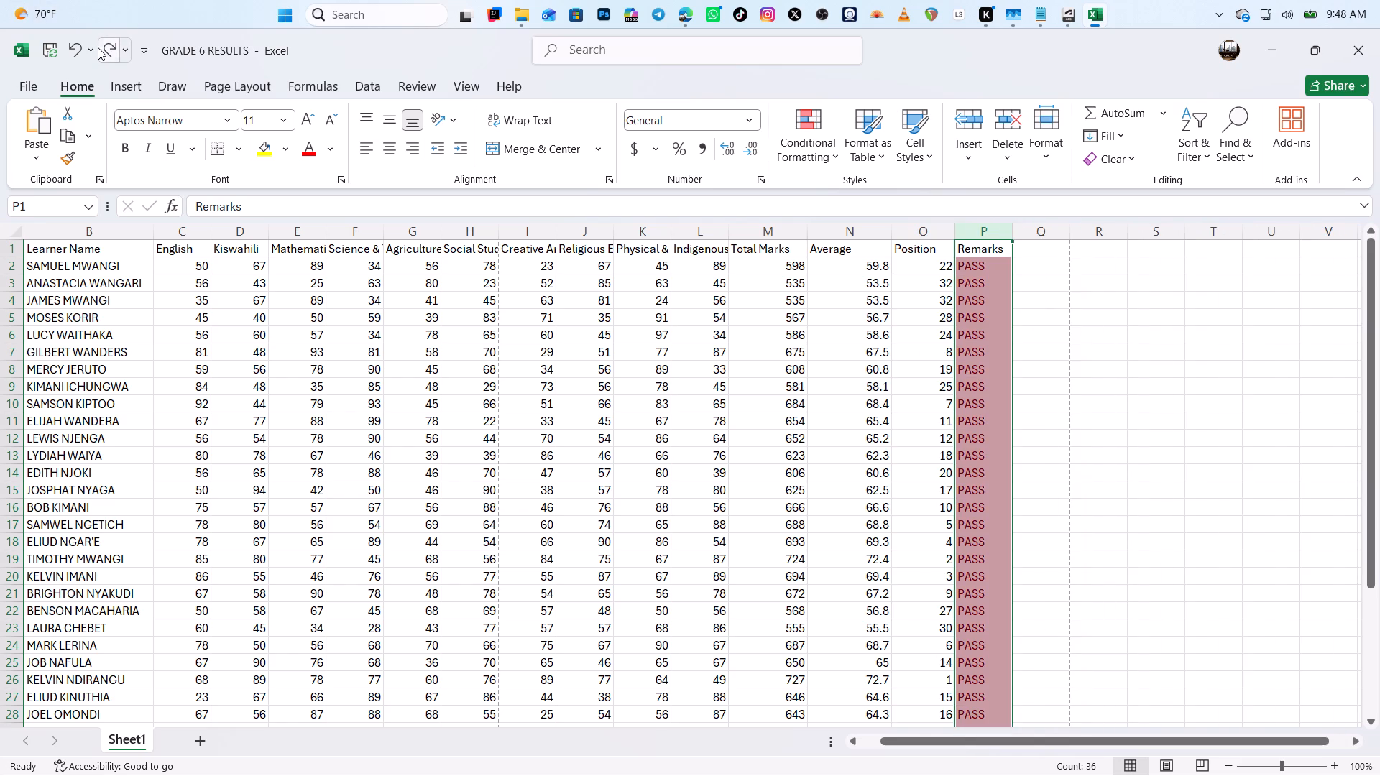
left_click(98, 47)
left_click(97, 46)
left_click(97, 46)
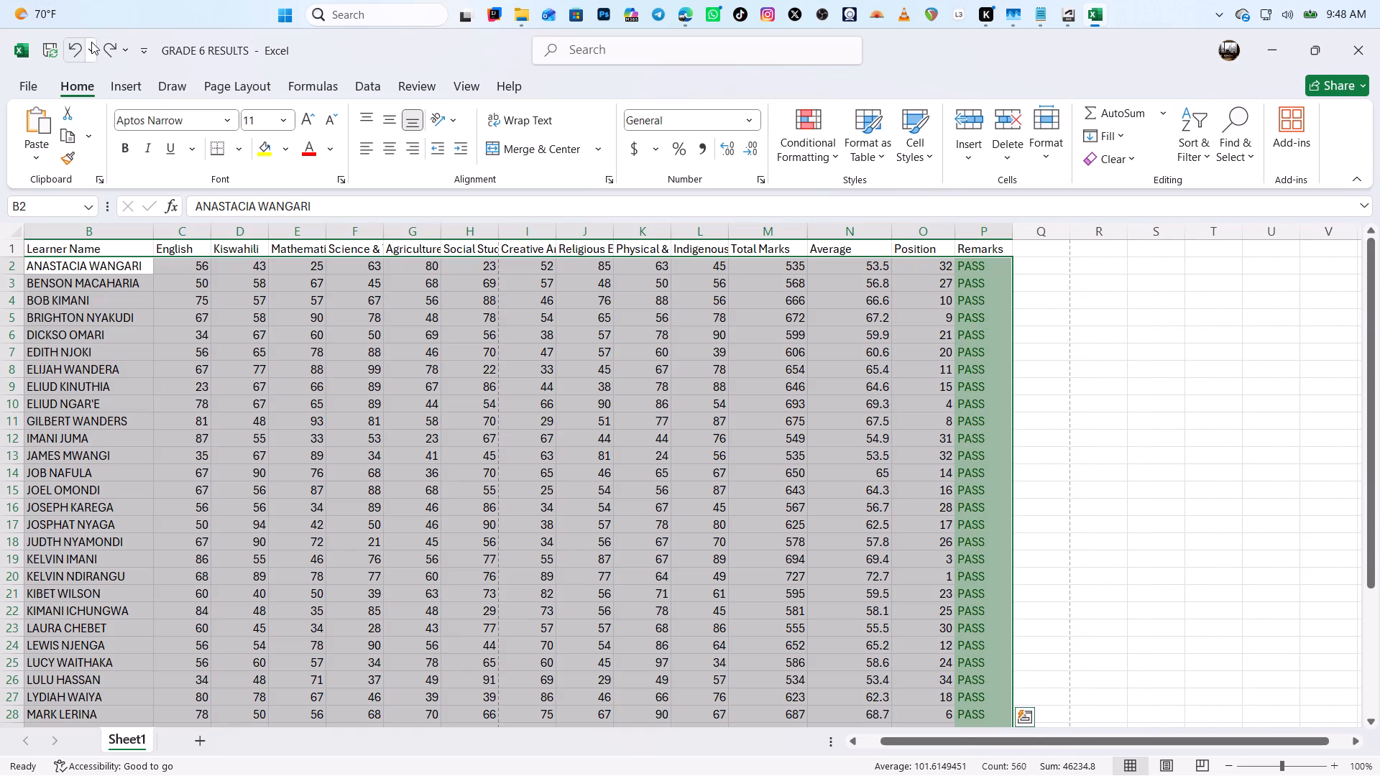
Examine the alphabetically sorted marksheet down to its last learner and select the empty cell B37 below the names.
left_click(186, 353)
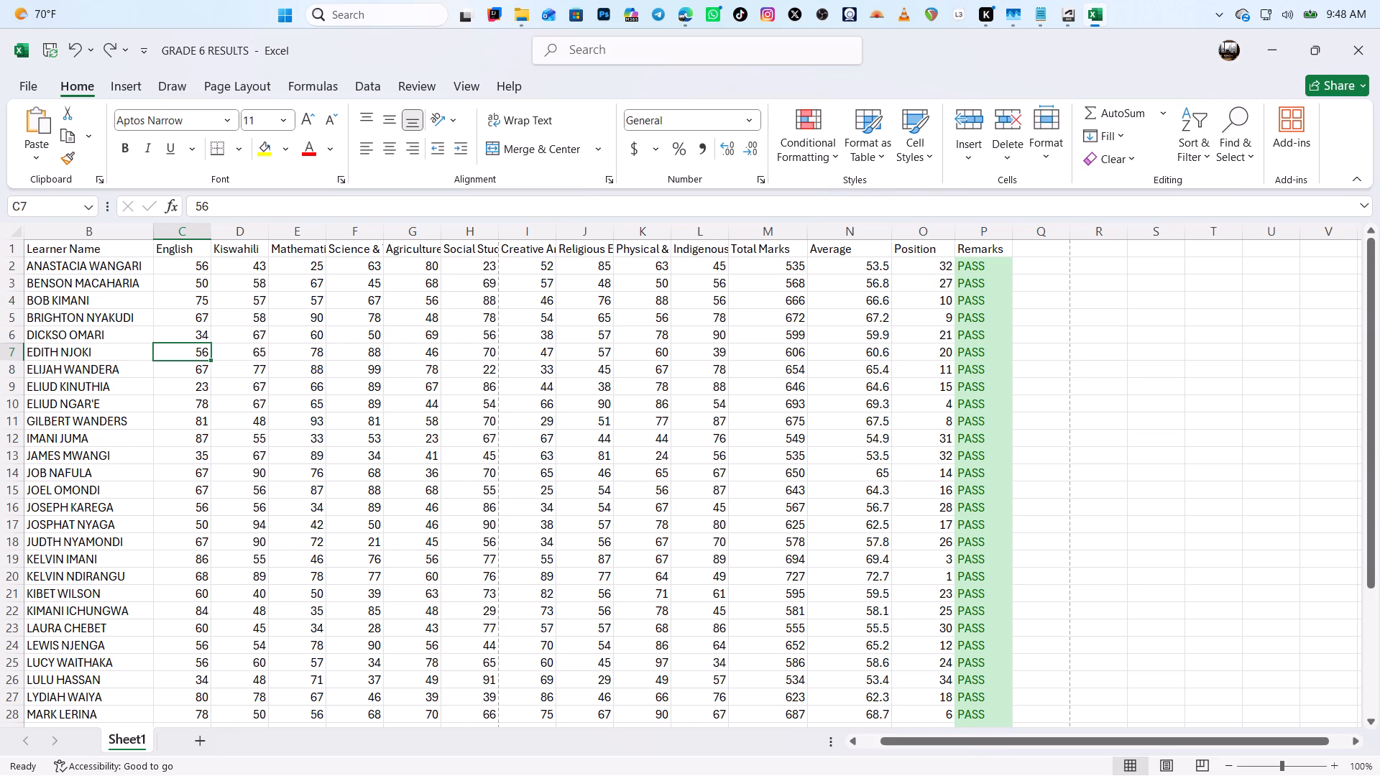
left_click(617, 384)
left_click(344, 385)
left_click(93, 606)
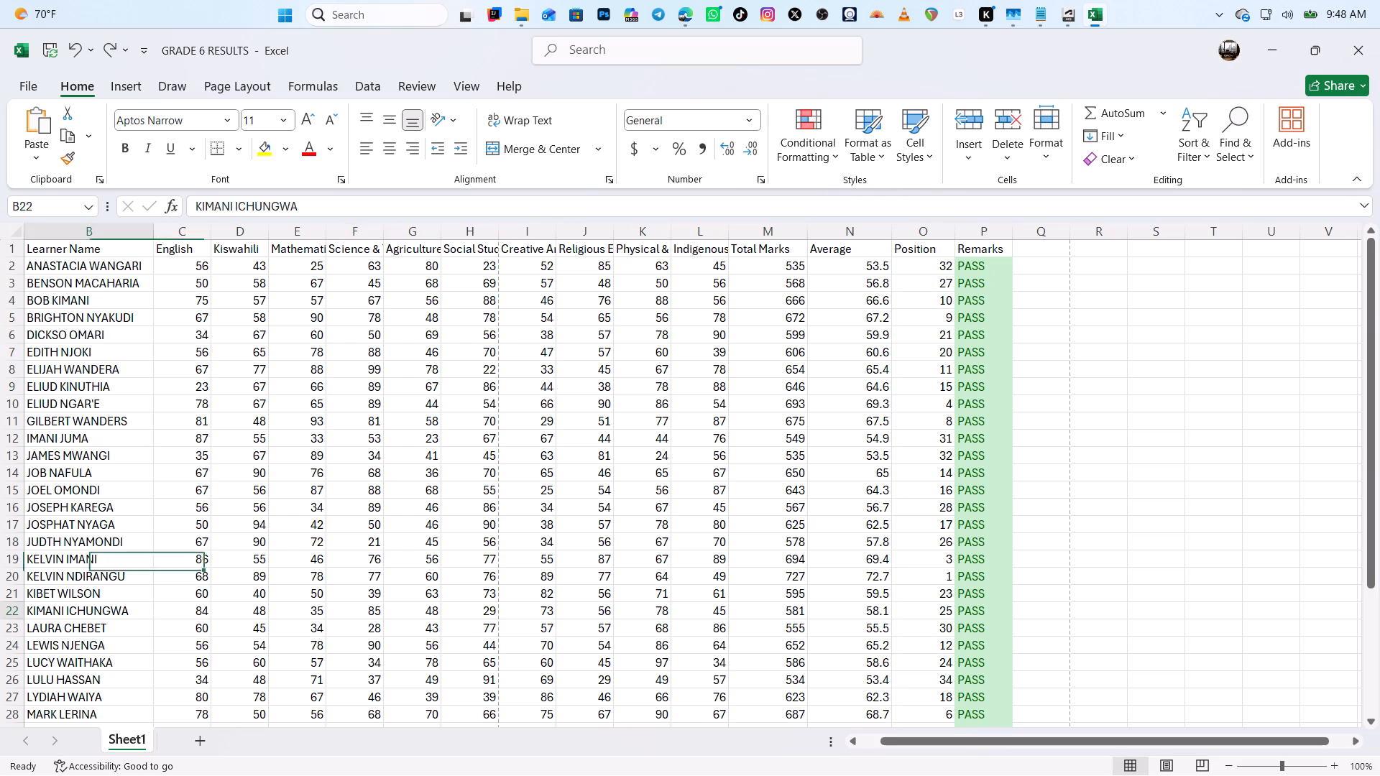
left_click_drag(1371, 581, 1352, 714)
right_click_drag(1371, 581, 1372, 604)
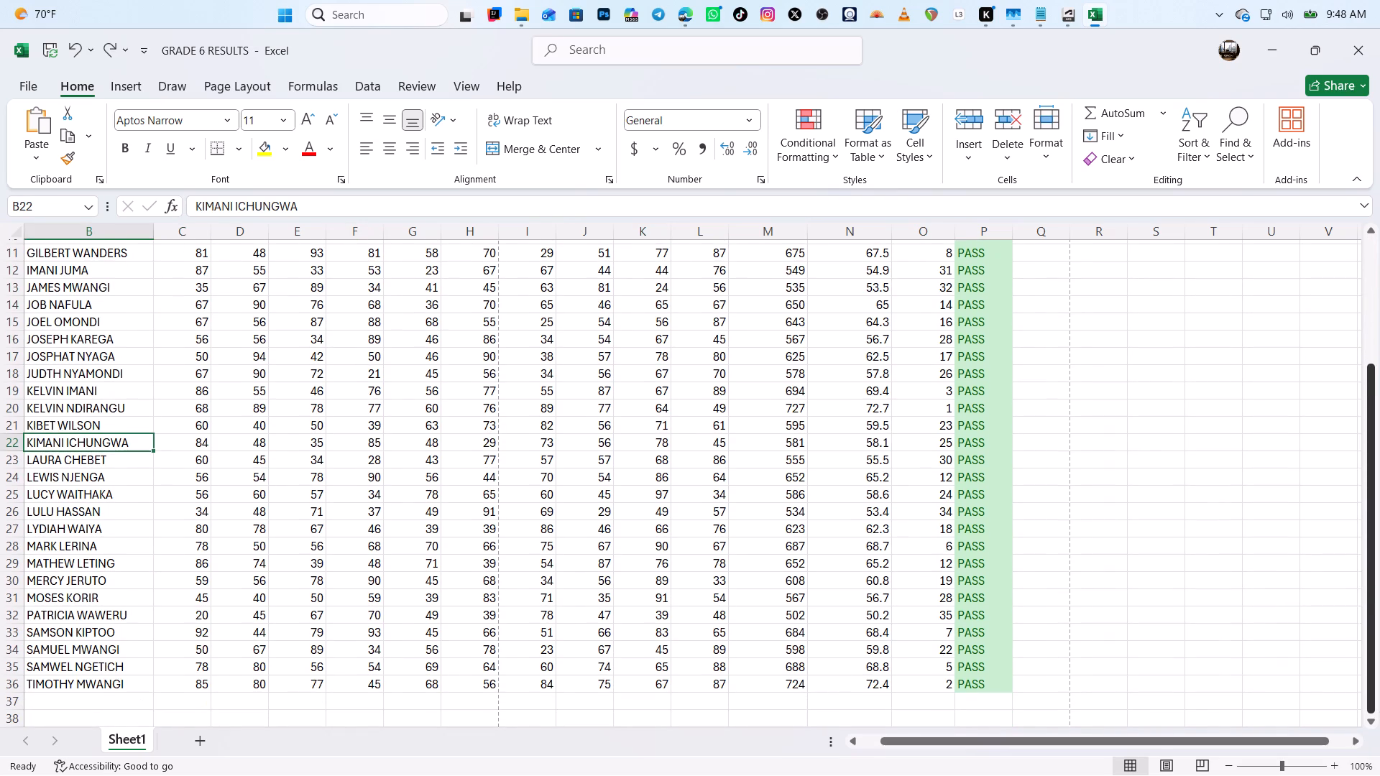
left_click(462, 523)
left_click(60, 701)
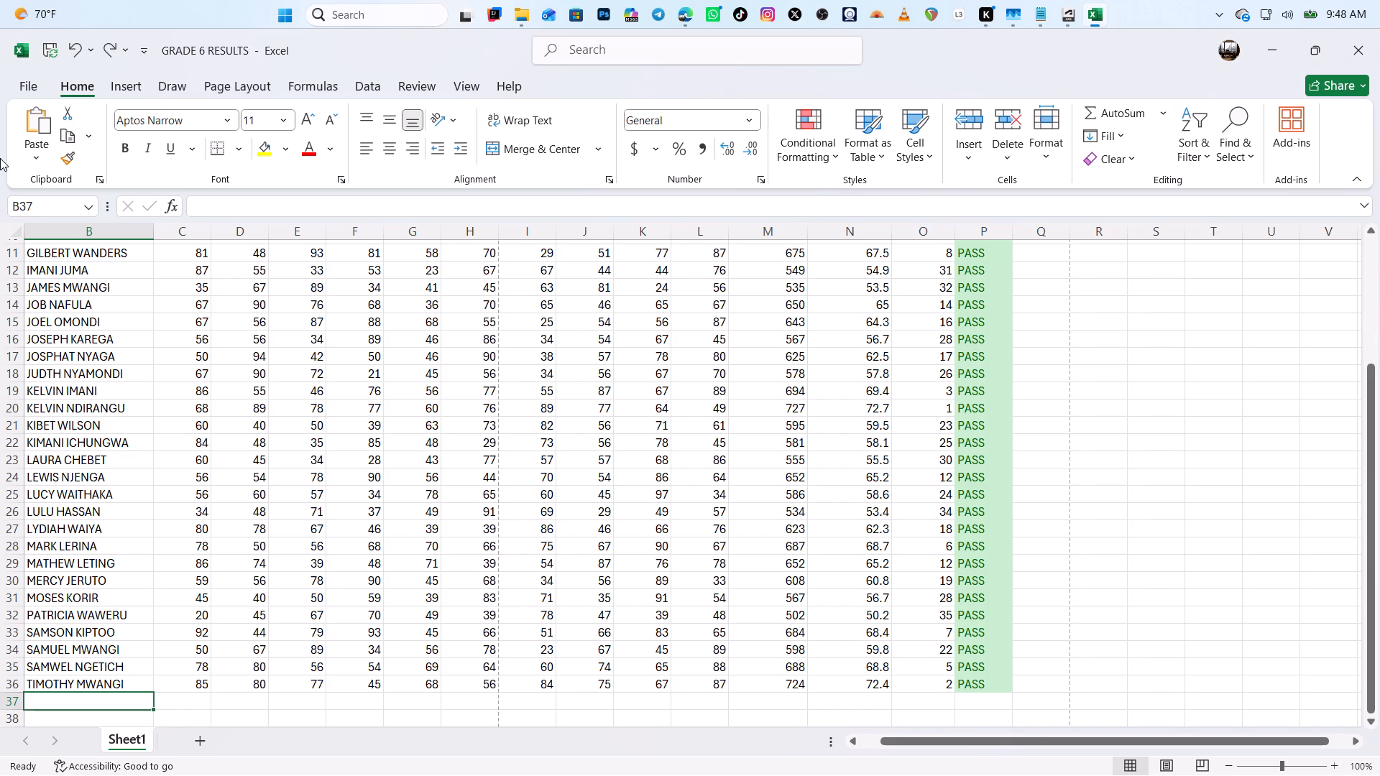
Publish the marksheet as a Standard-optimized PDF named GRADE 6 RESULTS in the Documents folder, replacing the existing file.
left_click(28, 89)
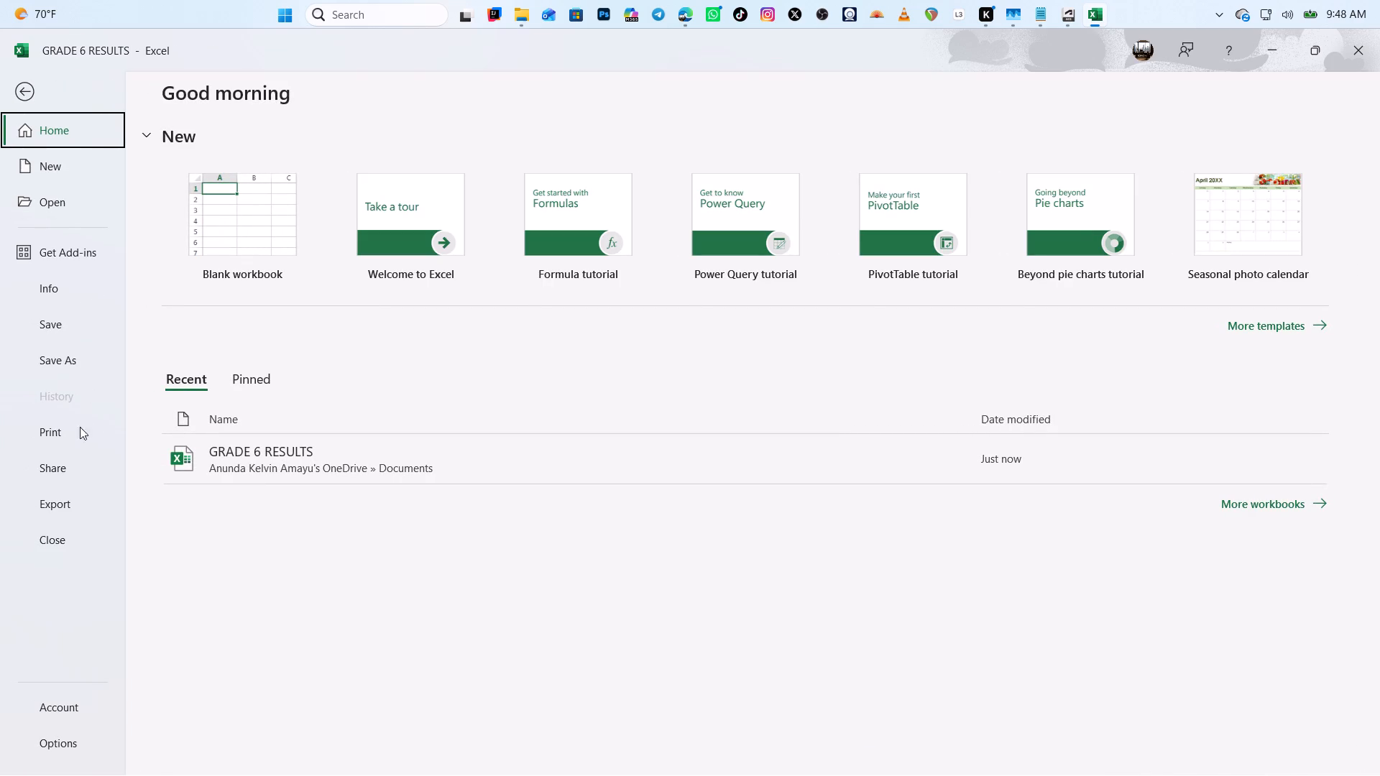
left_click(56, 504)
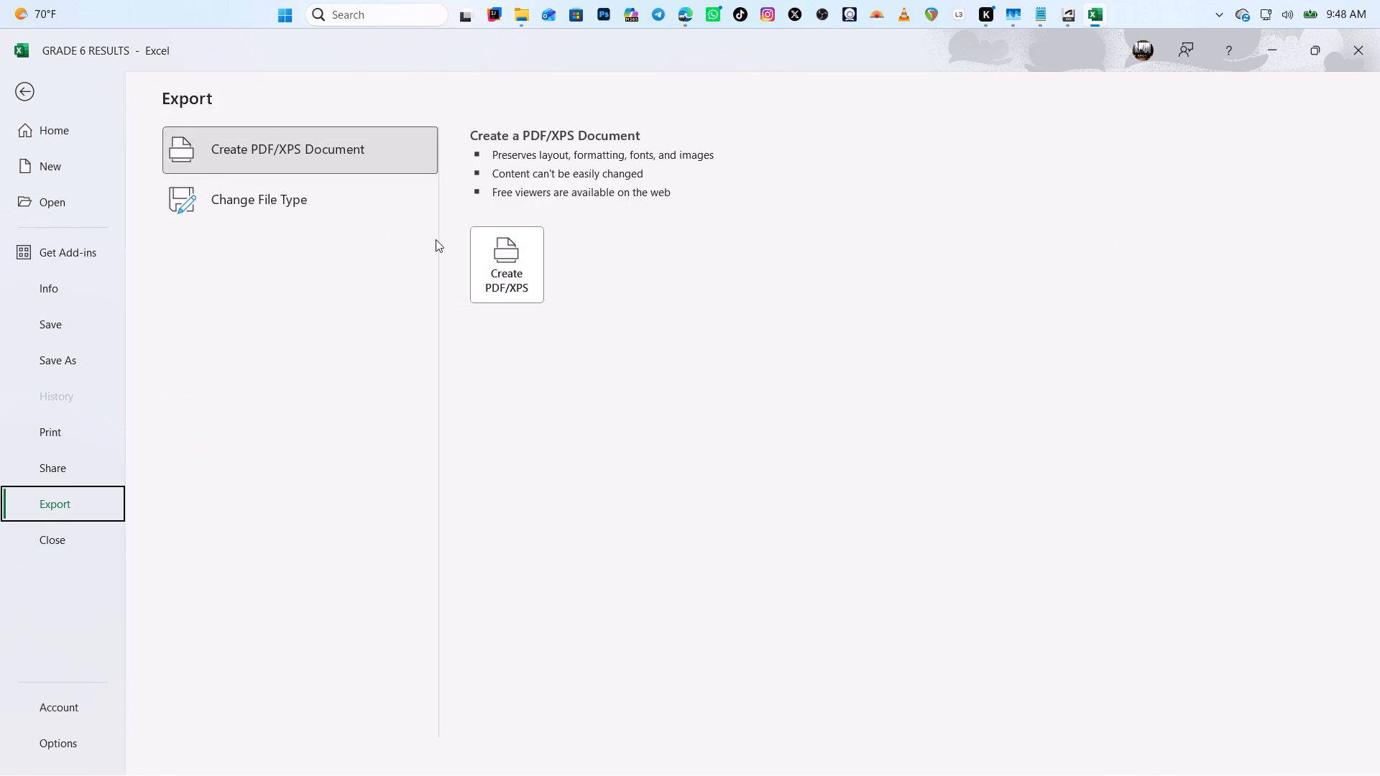
left_click(509, 251)
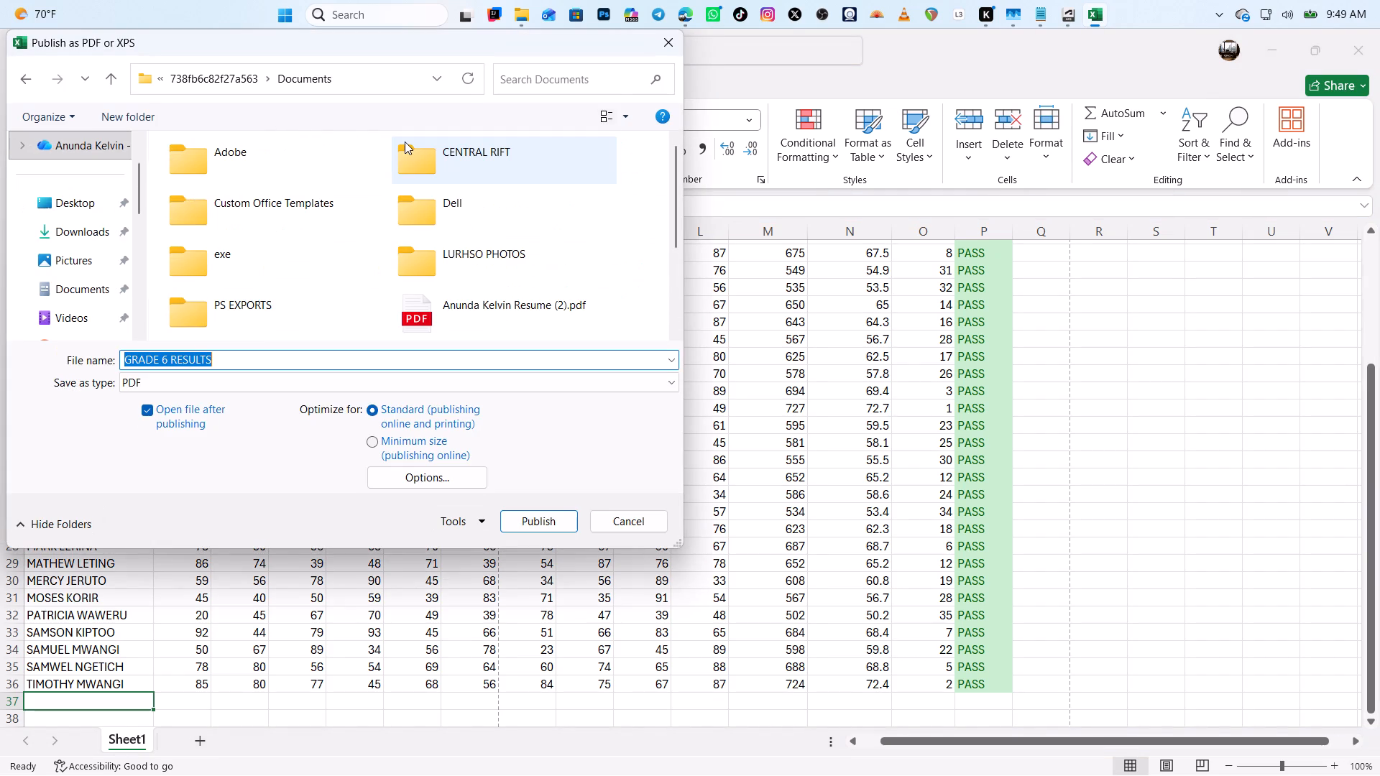
left_click(562, 513)
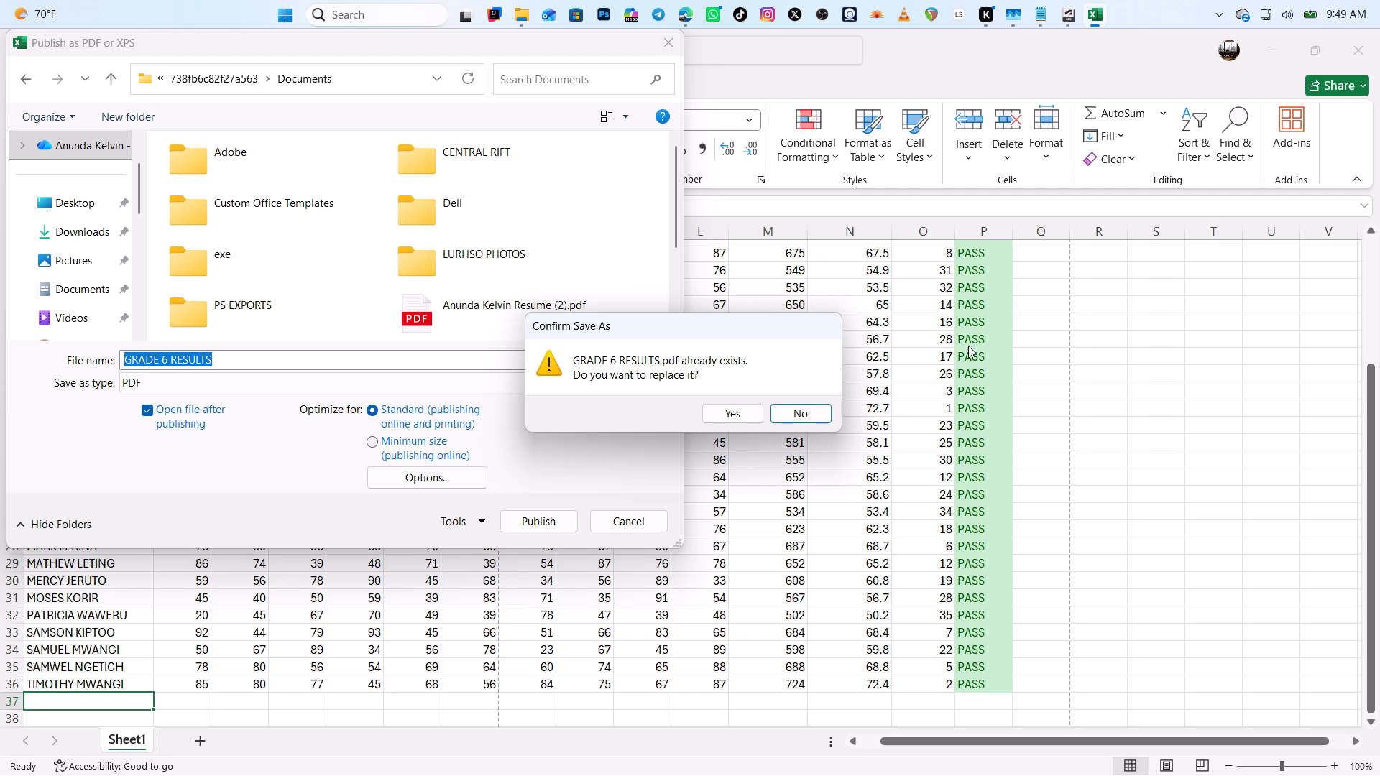
left_click(719, 409)
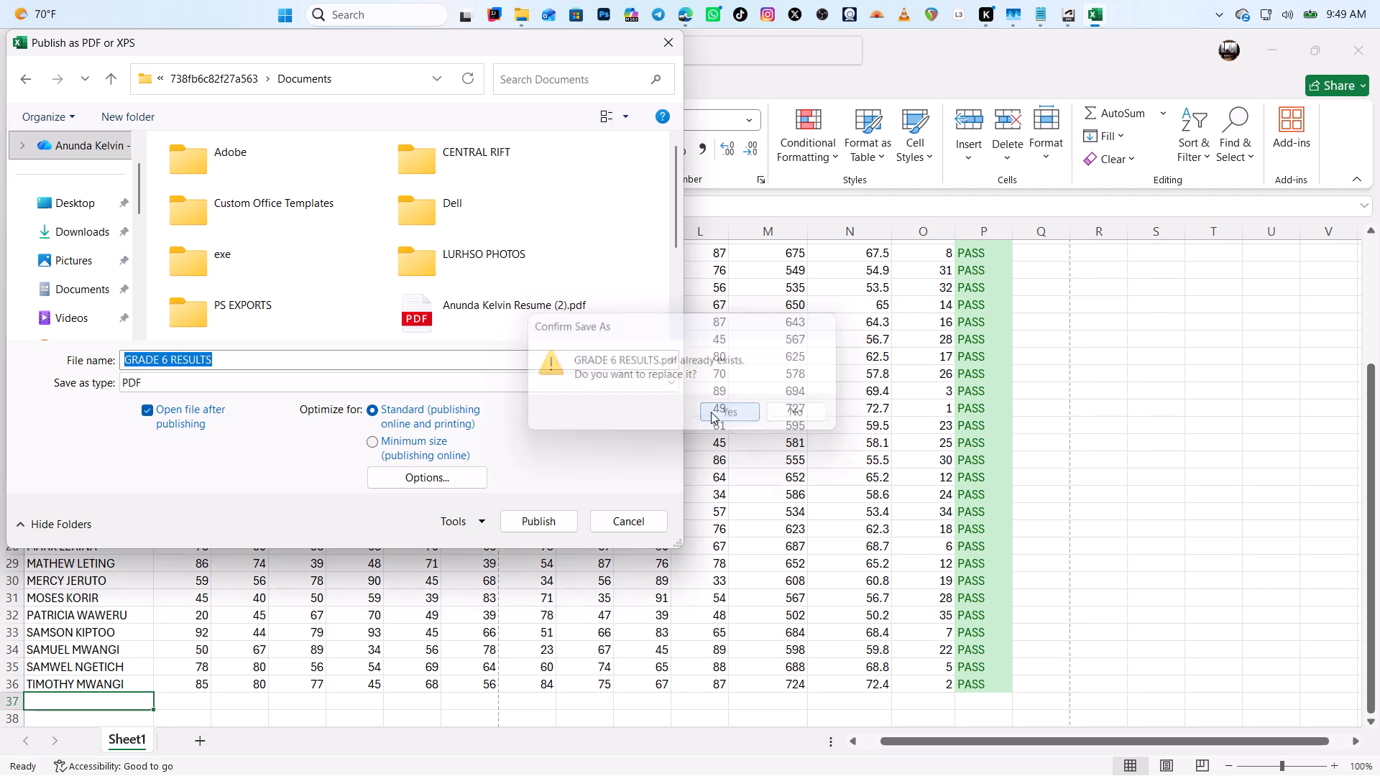
left_click(534, 533)
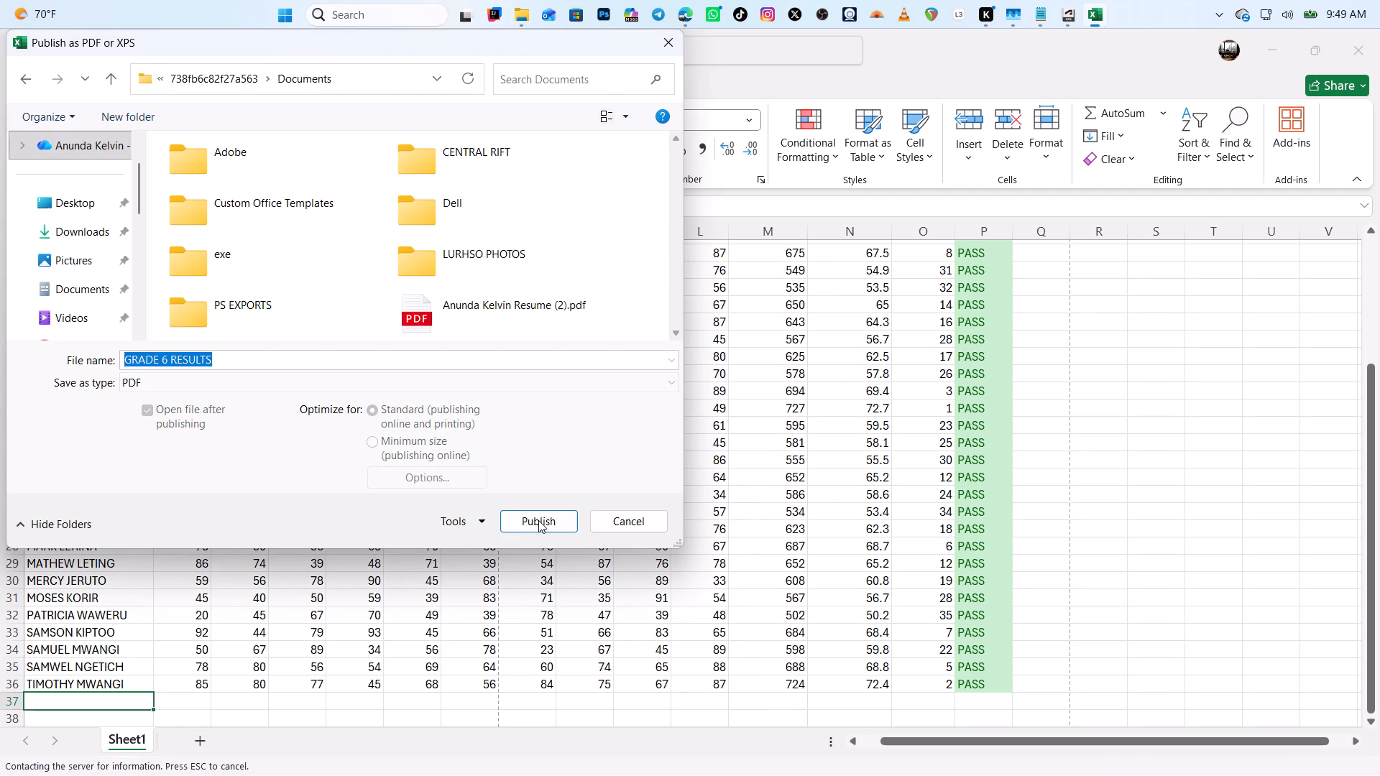
left_click(540, 518)
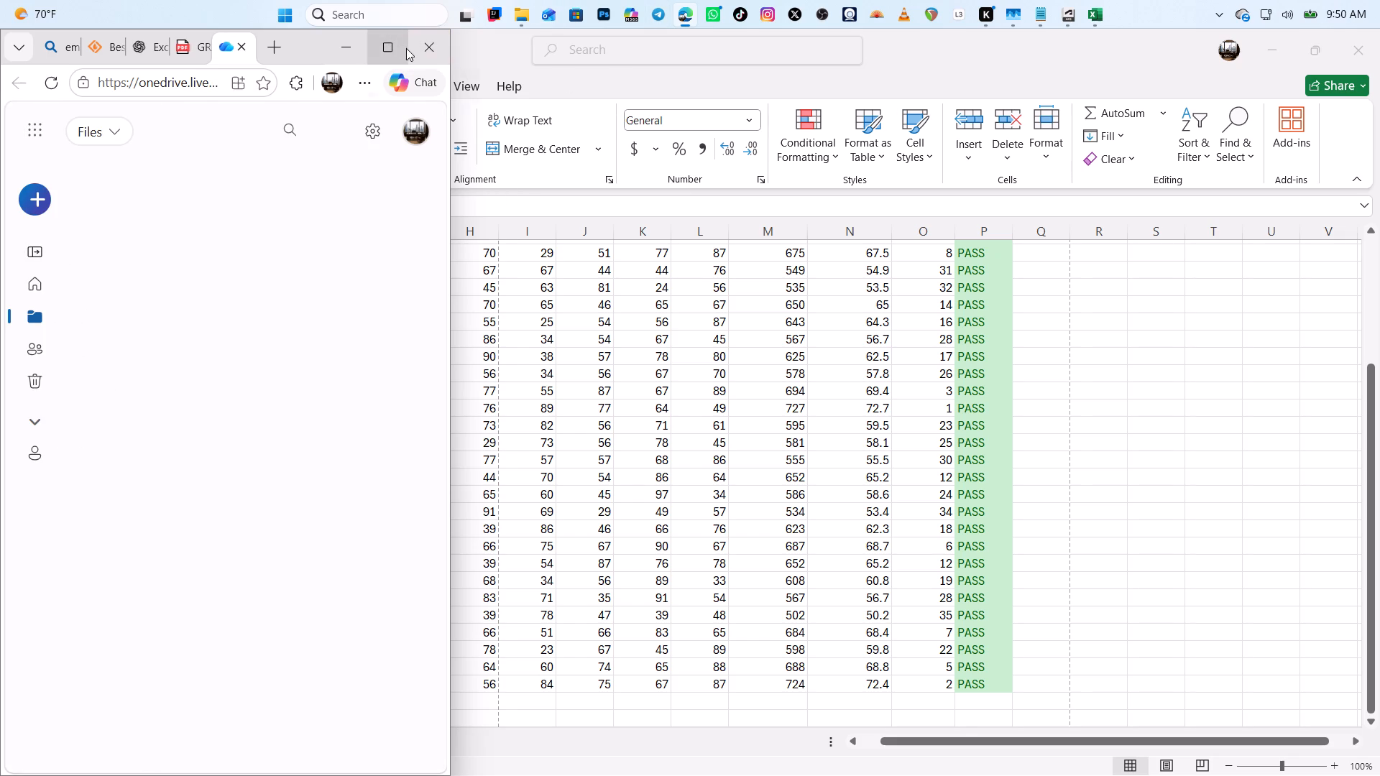
Close the GRADE 6 RESULTS workbook and save its changes.
left_click(1379, 66)
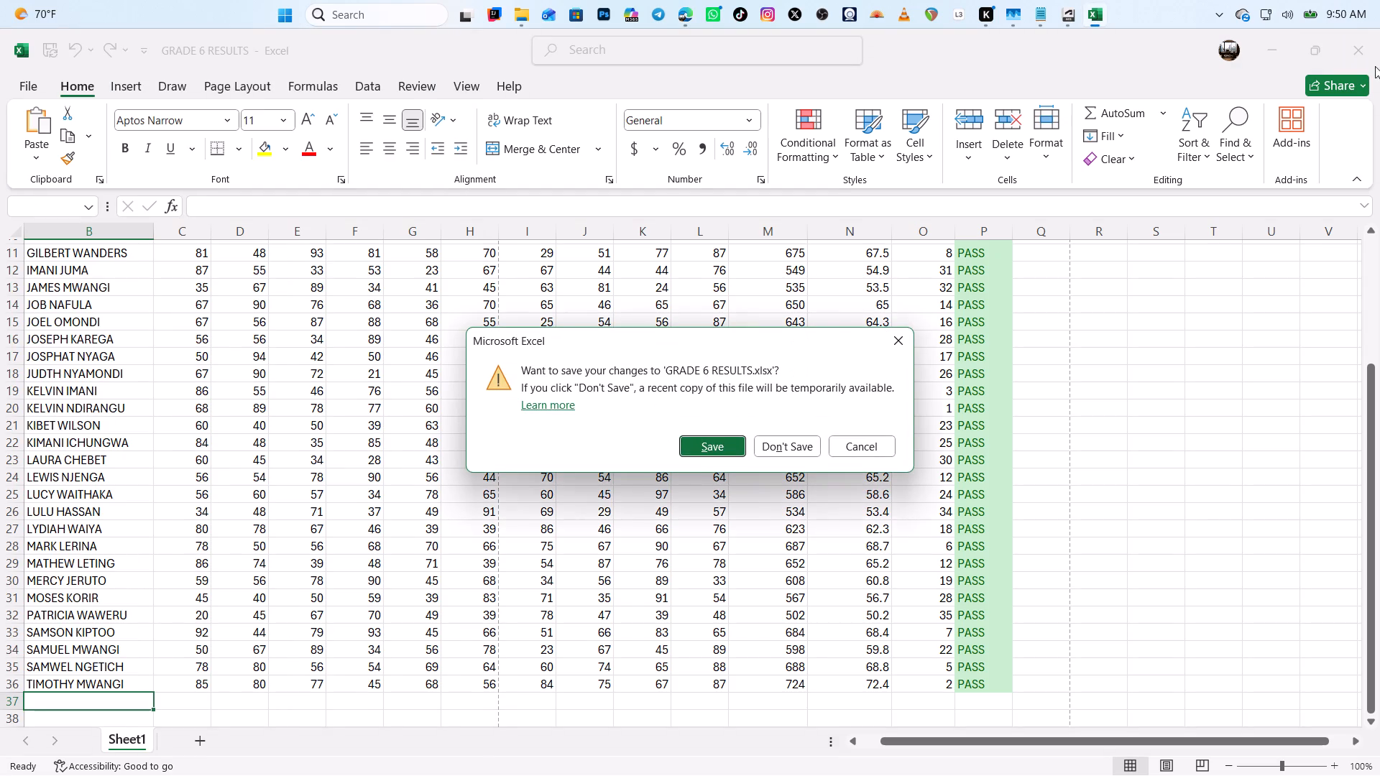
left_click(711, 451)
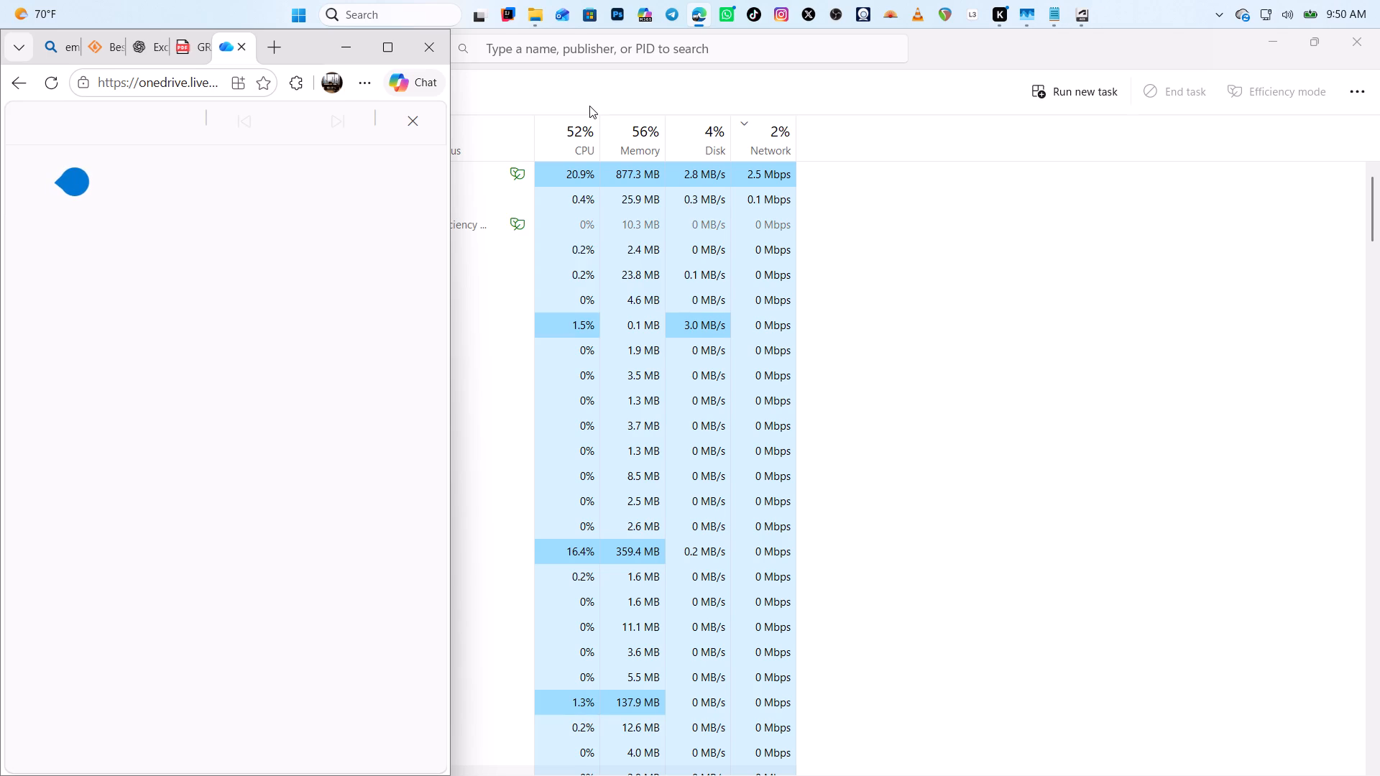
In File Explorer's Documents folder, open the GRADE 6 RESULTS workbook, close it, and open the PDF of the same name for checking.
left_click(529, 1)
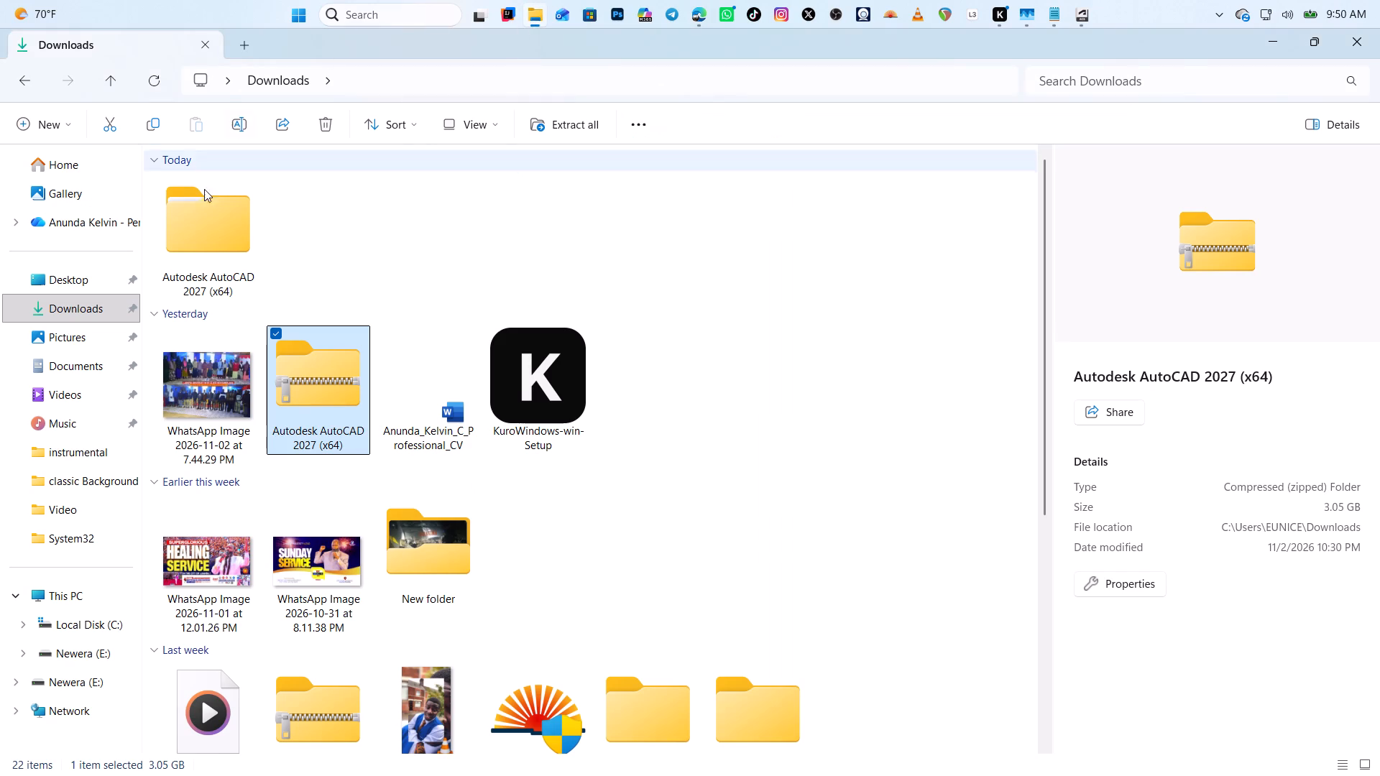
left_click(54, 363)
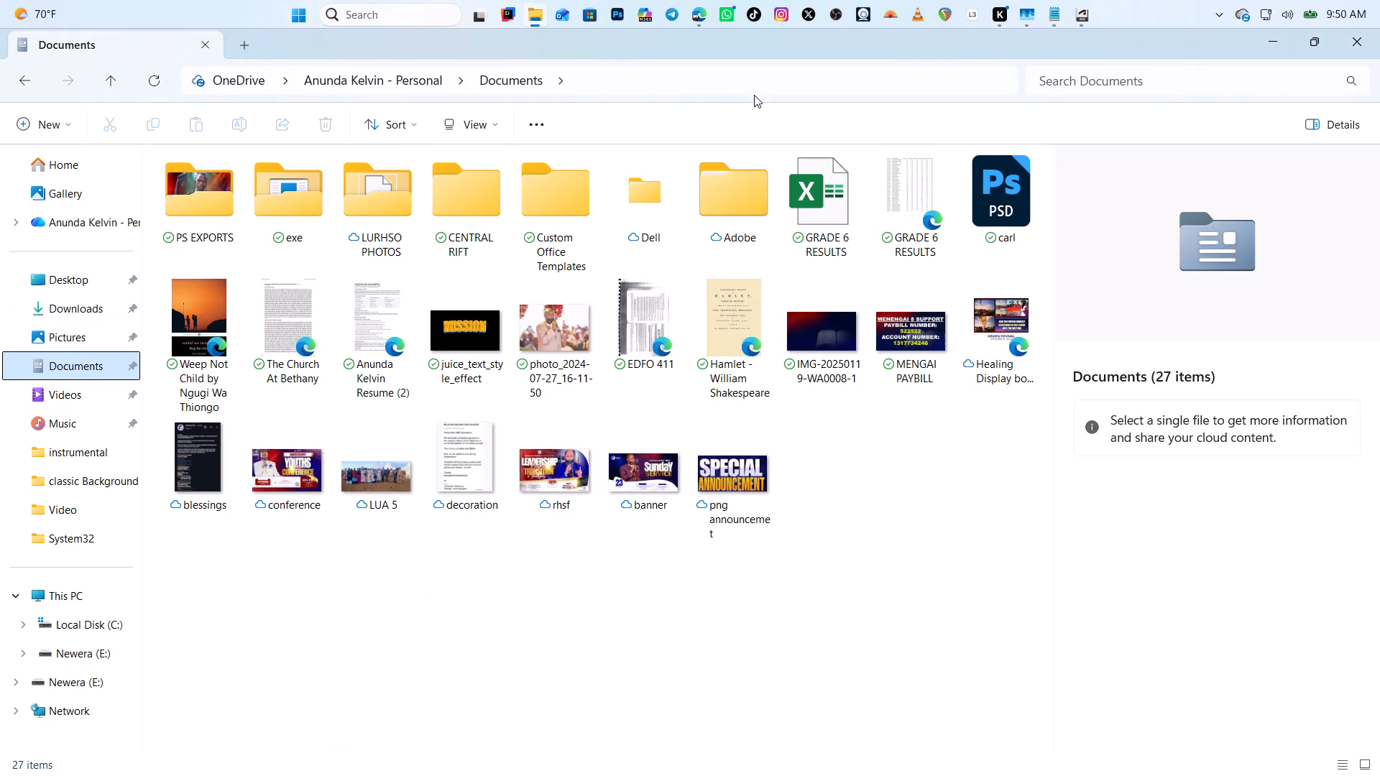
left_click(818, 226)
left_click(908, 230)
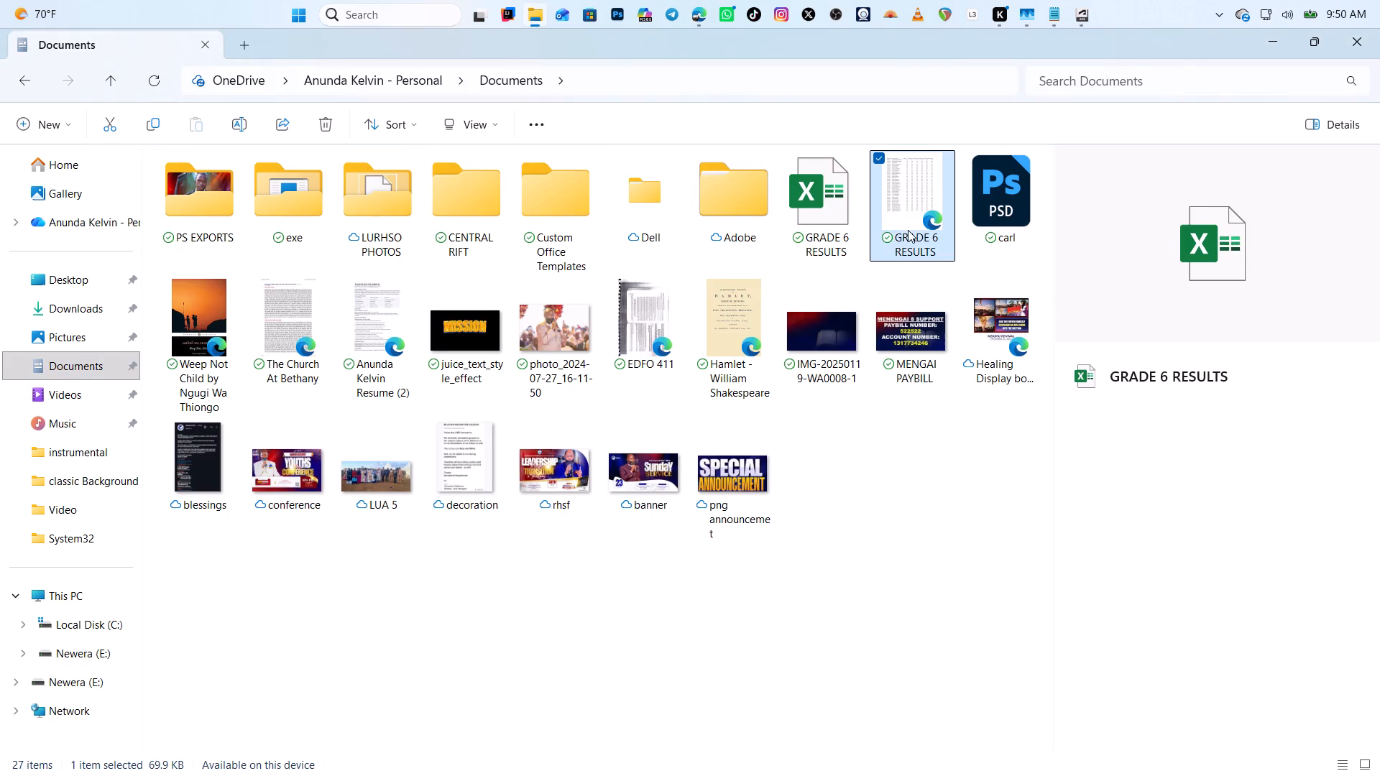
double_click(817, 236)
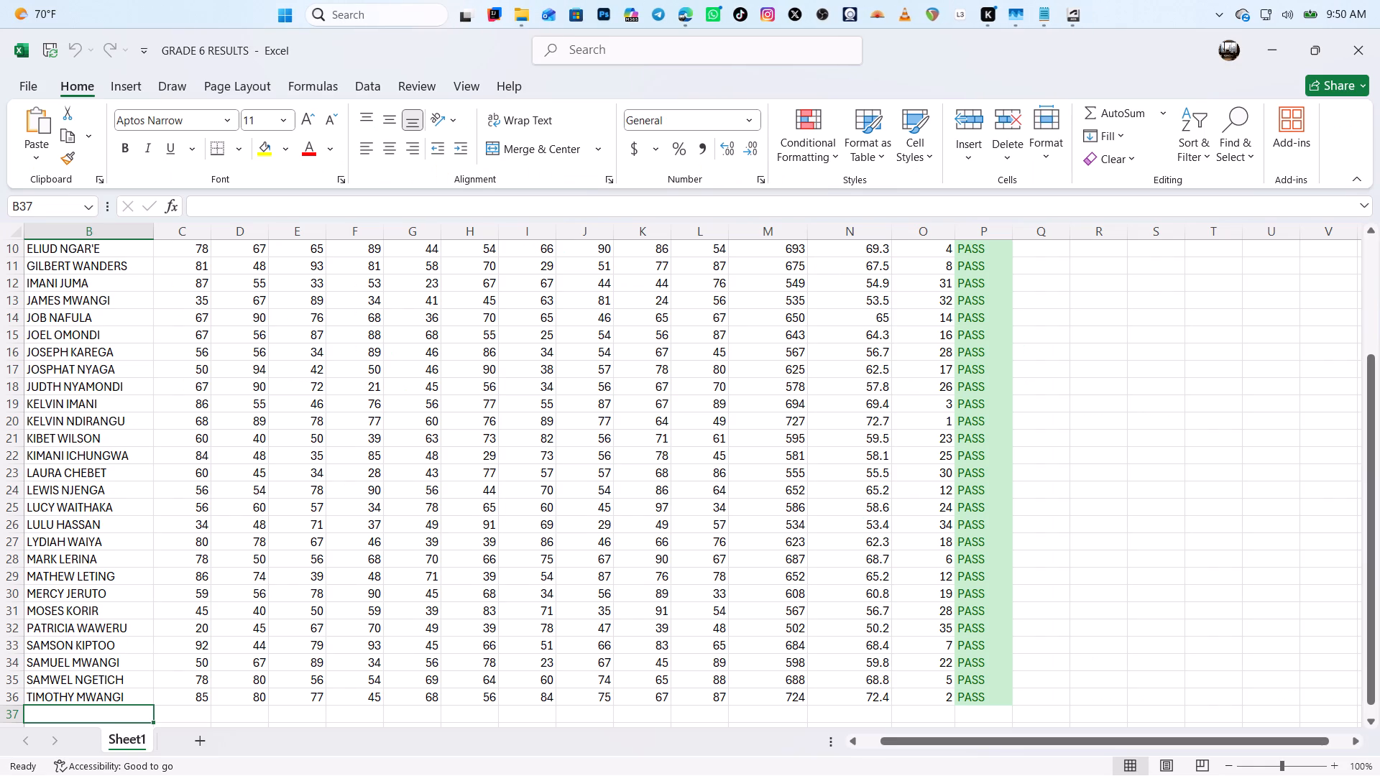
left_click(1340, 48)
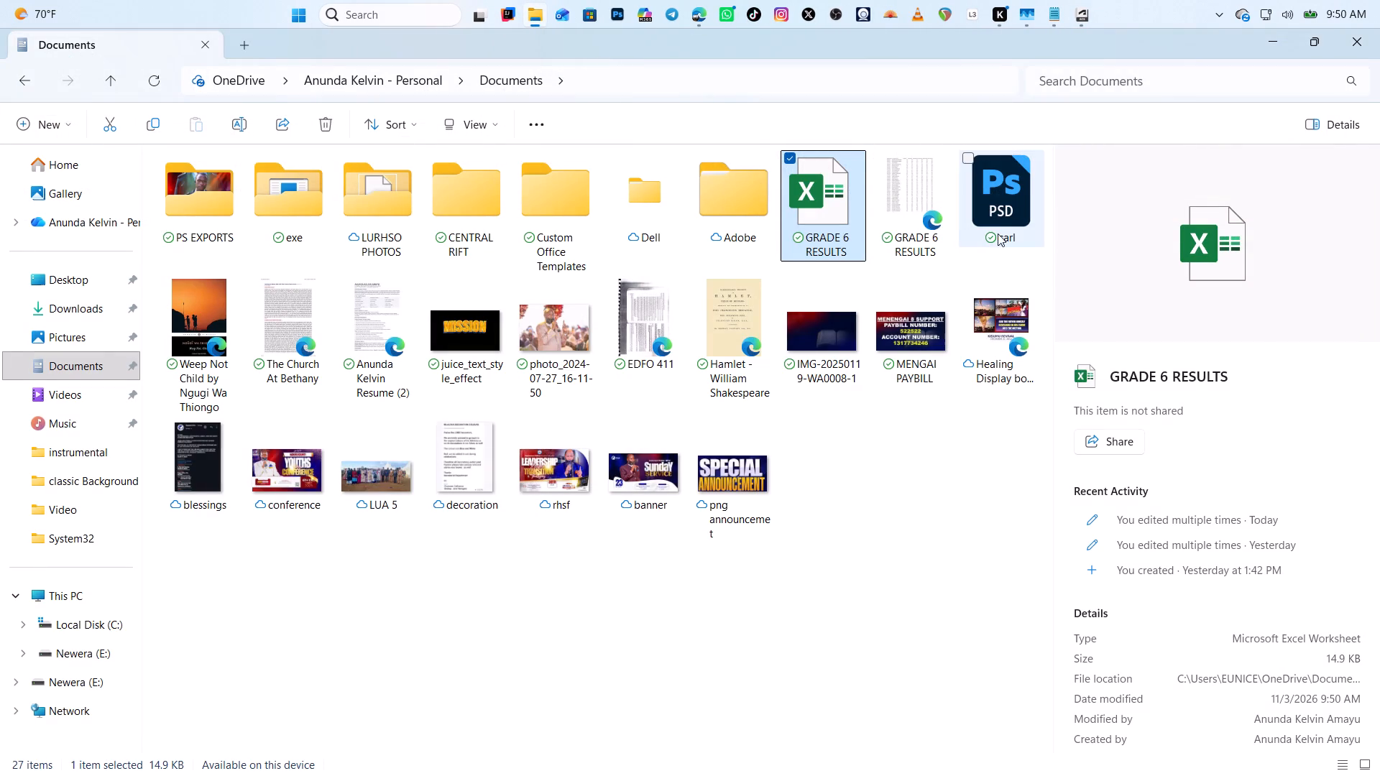
double_click(891, 193)
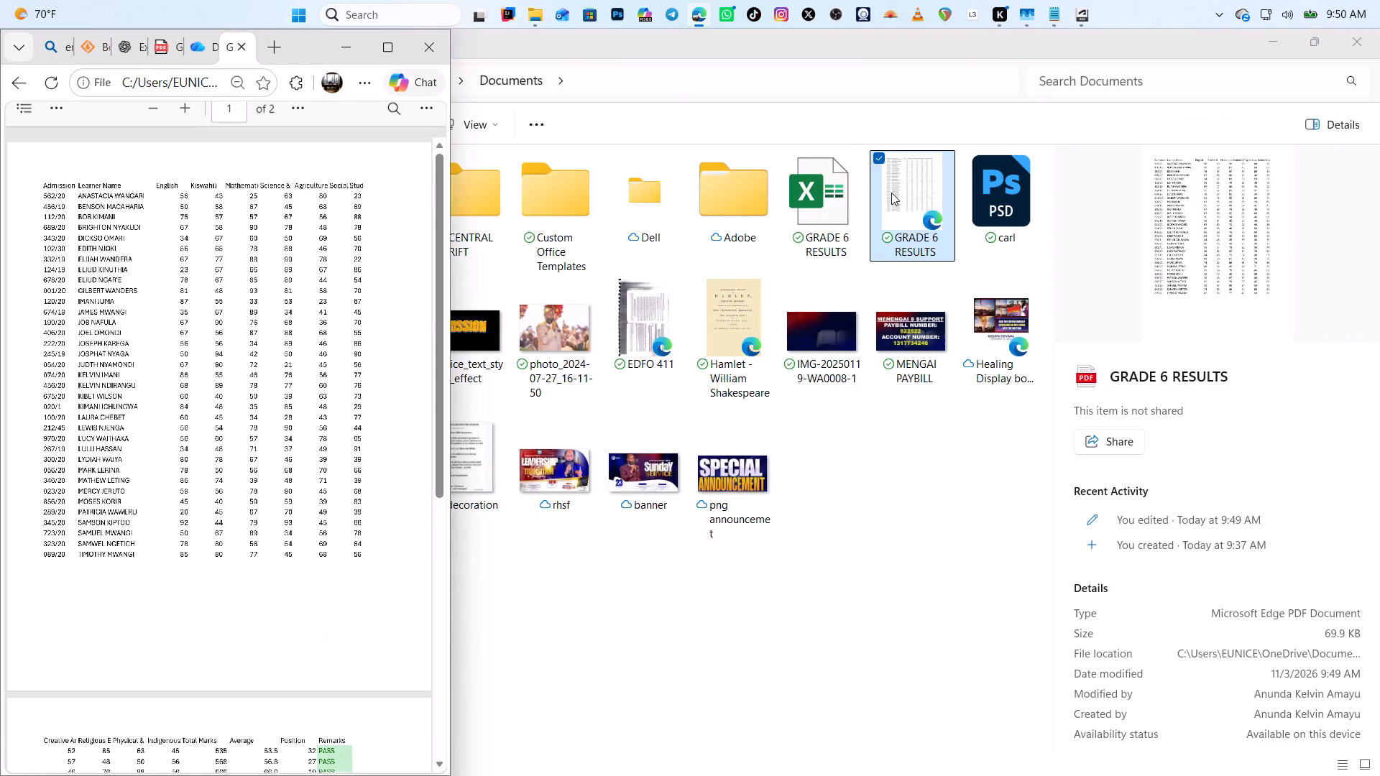
Download the OneDrive copy of GRADE 6 RESULTS.pdf, dismissing the storage offer and maximizing the browser window.
left_click(196, 44)
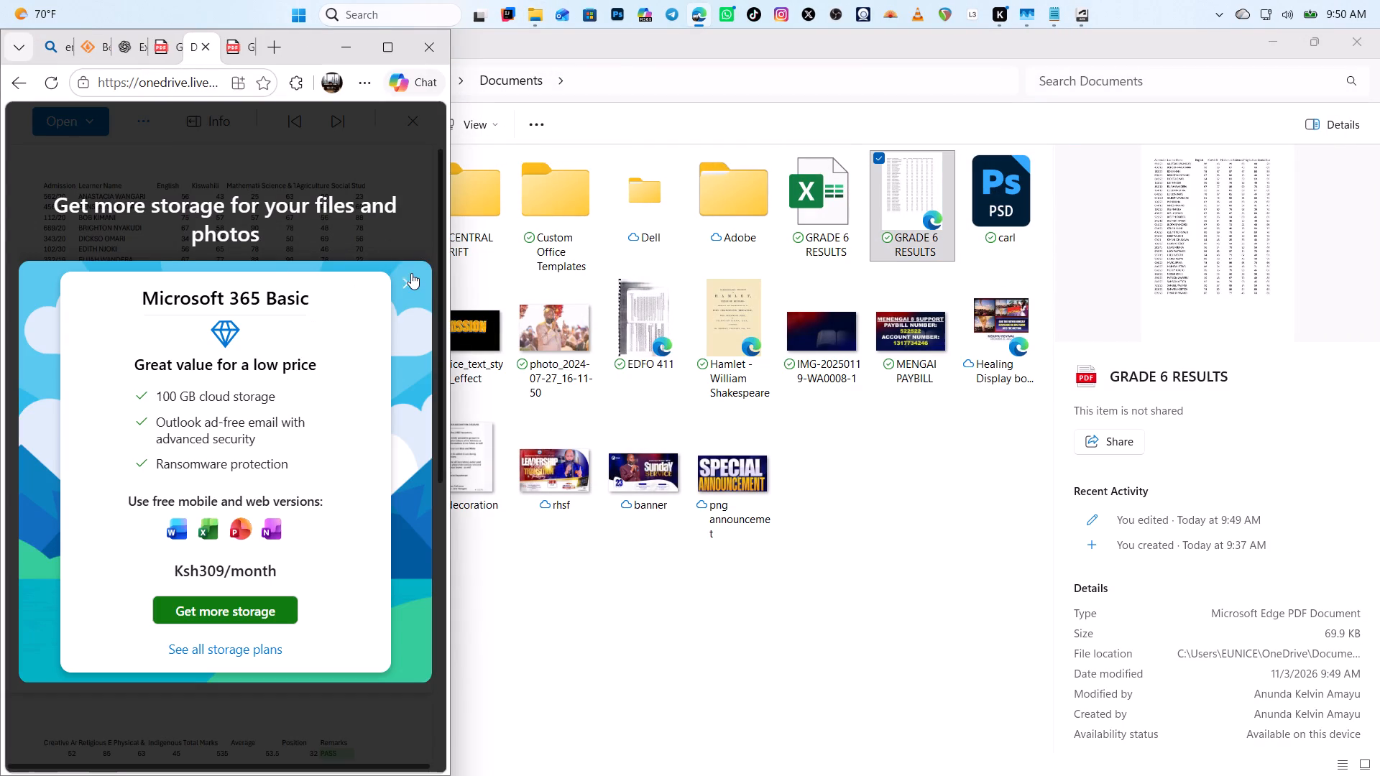
left_click(408, 279)
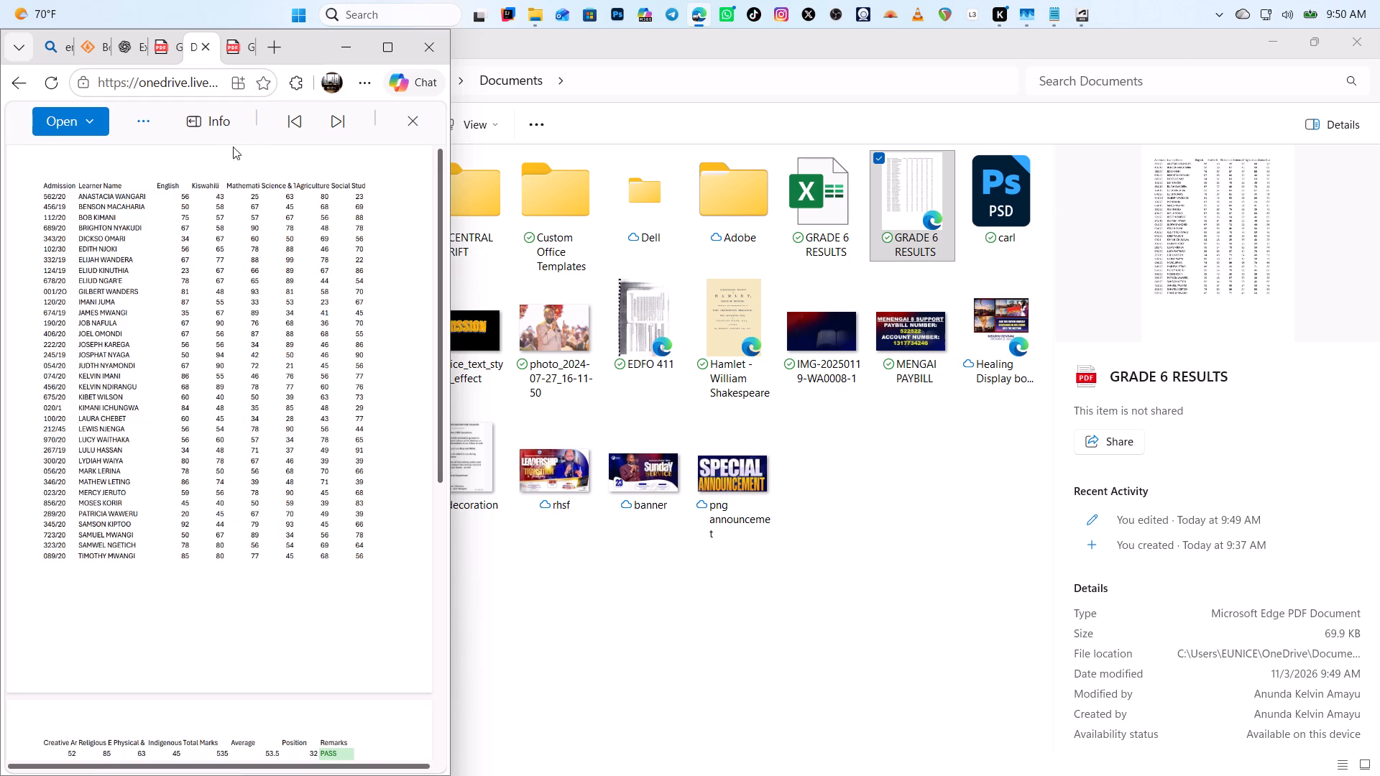
left_click(390, 54)
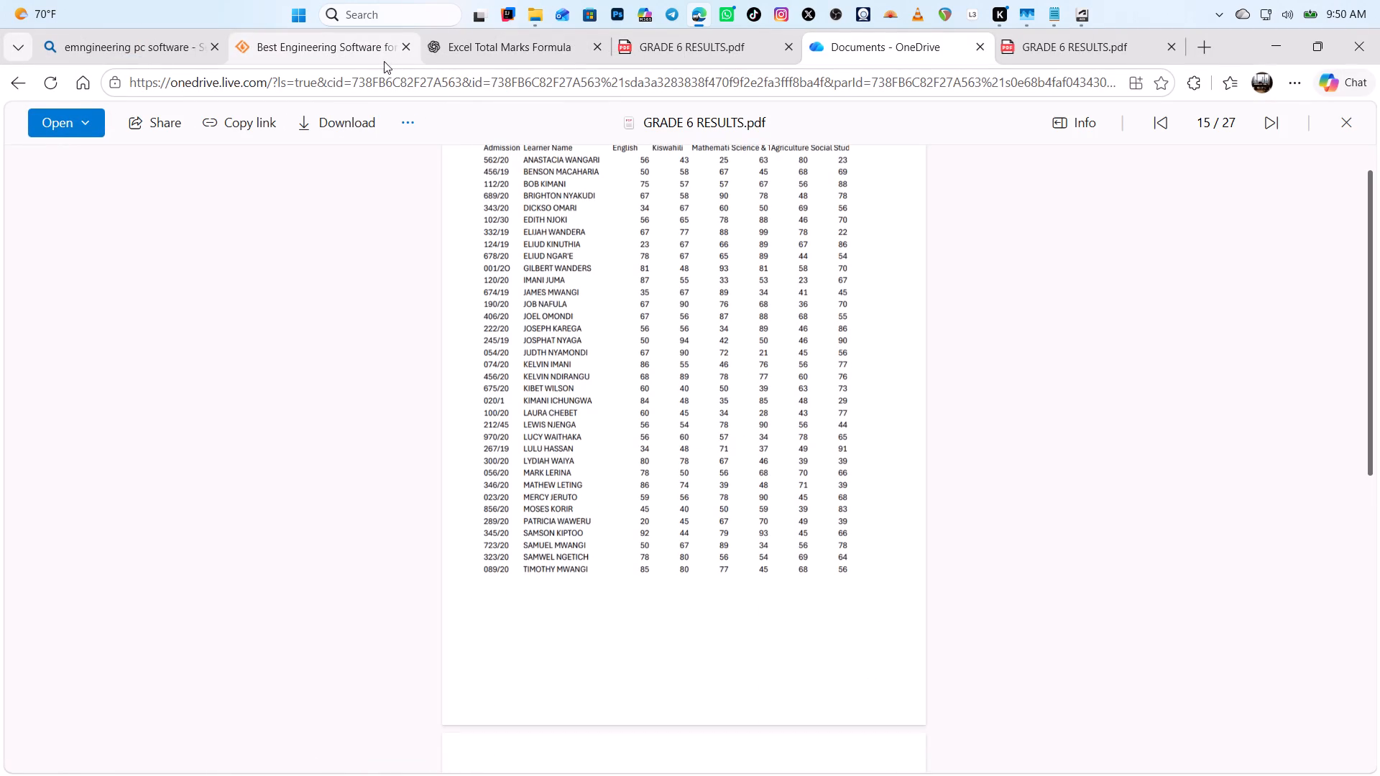
left_click(323, 124)
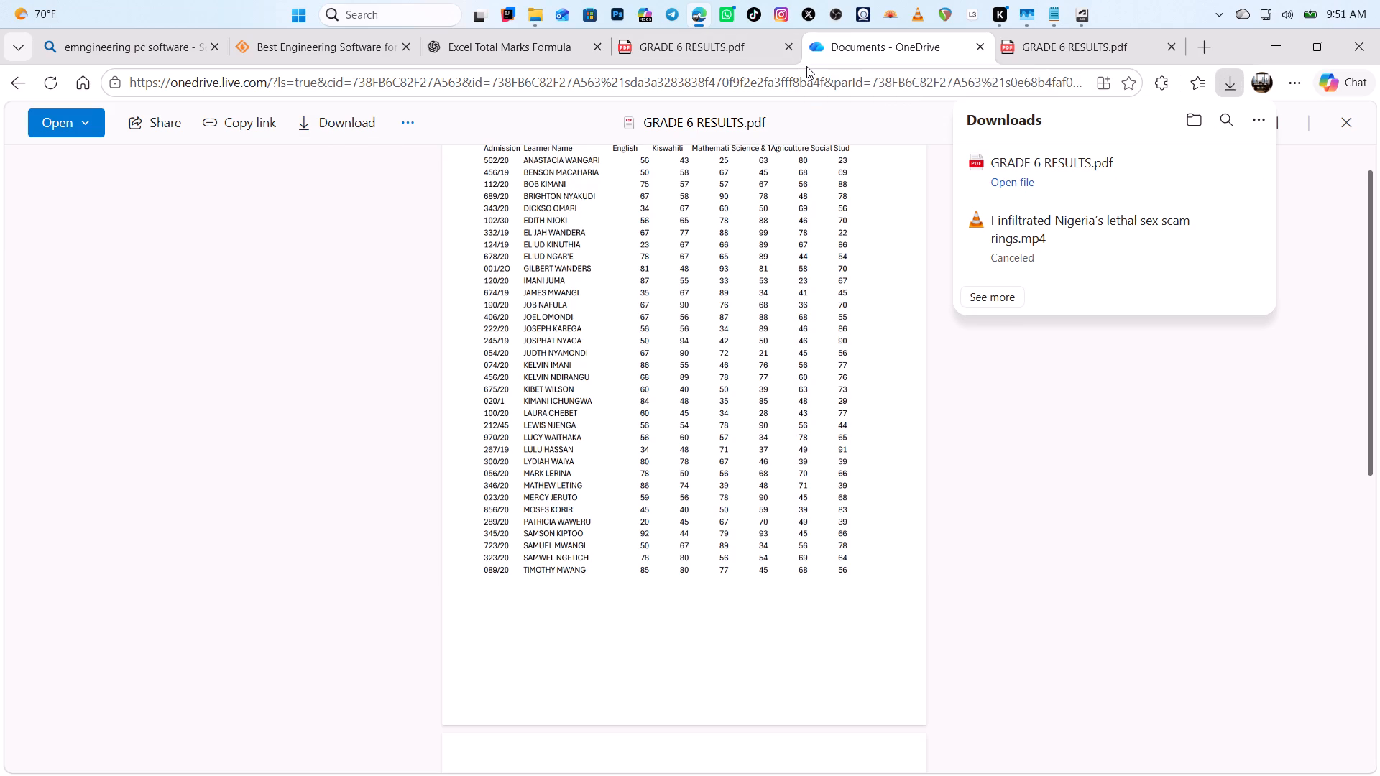
Open the downloaded GRADE 6 RESULTS.pdf and examine both pages in normal and full-screen view, including the Remarks column.
left_click(1021, 176)
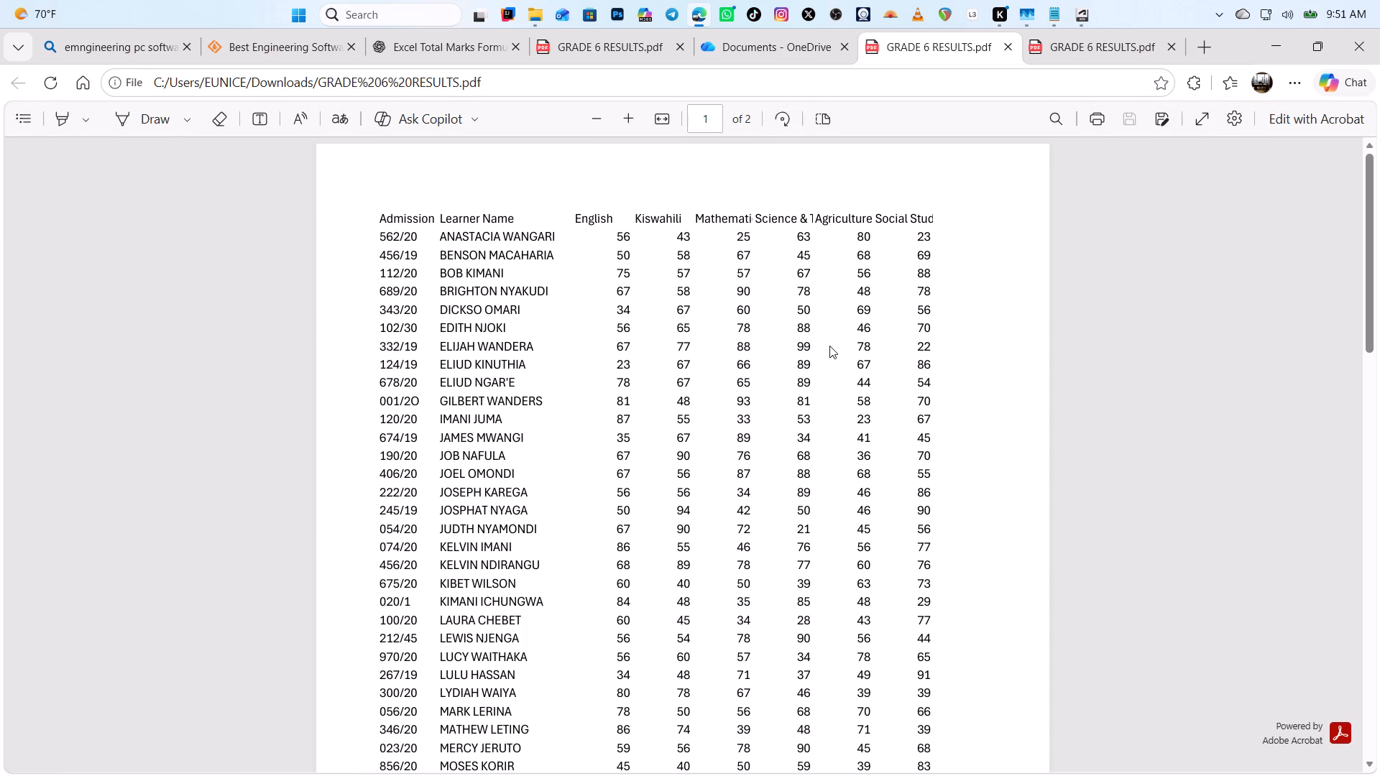
left_click_drag(829, 346, 709, 346)
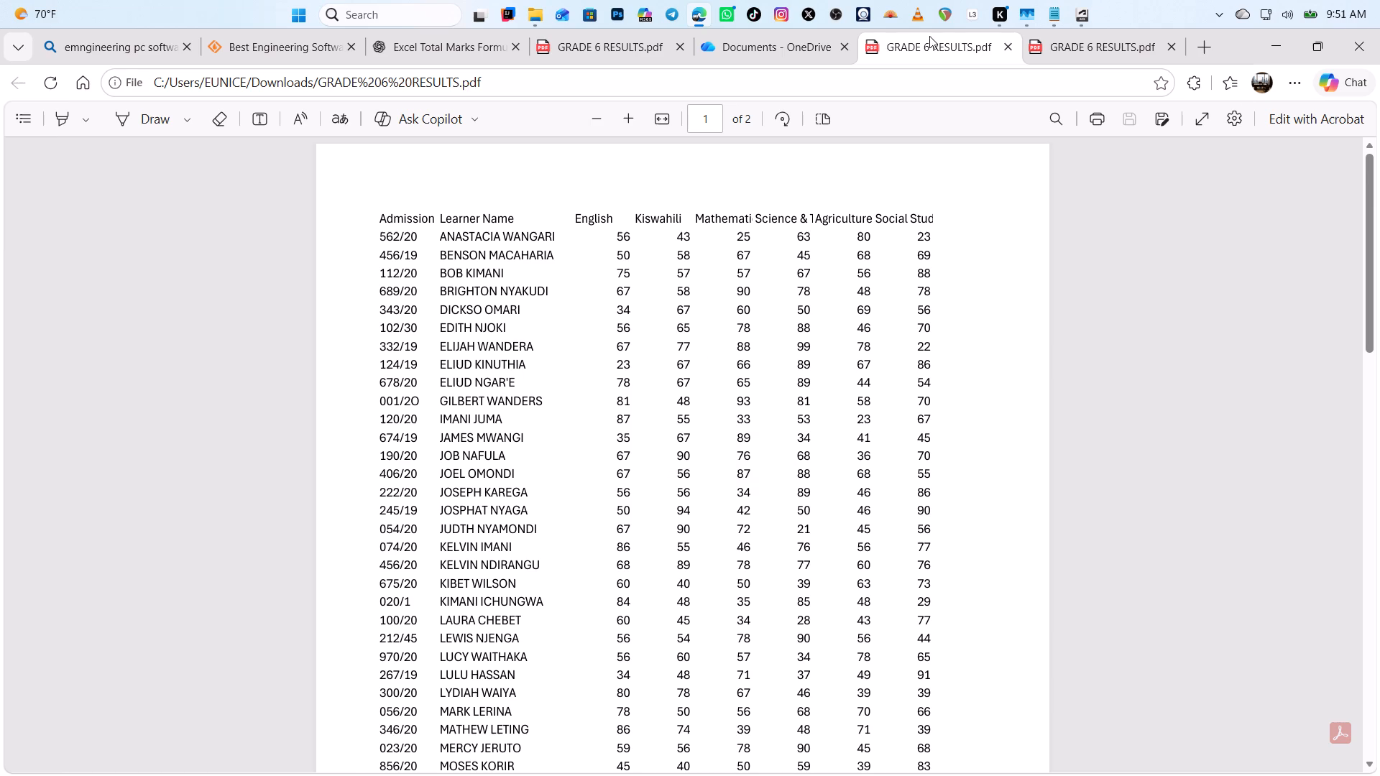
left_click_drag(1366, 340, 1334, 594)
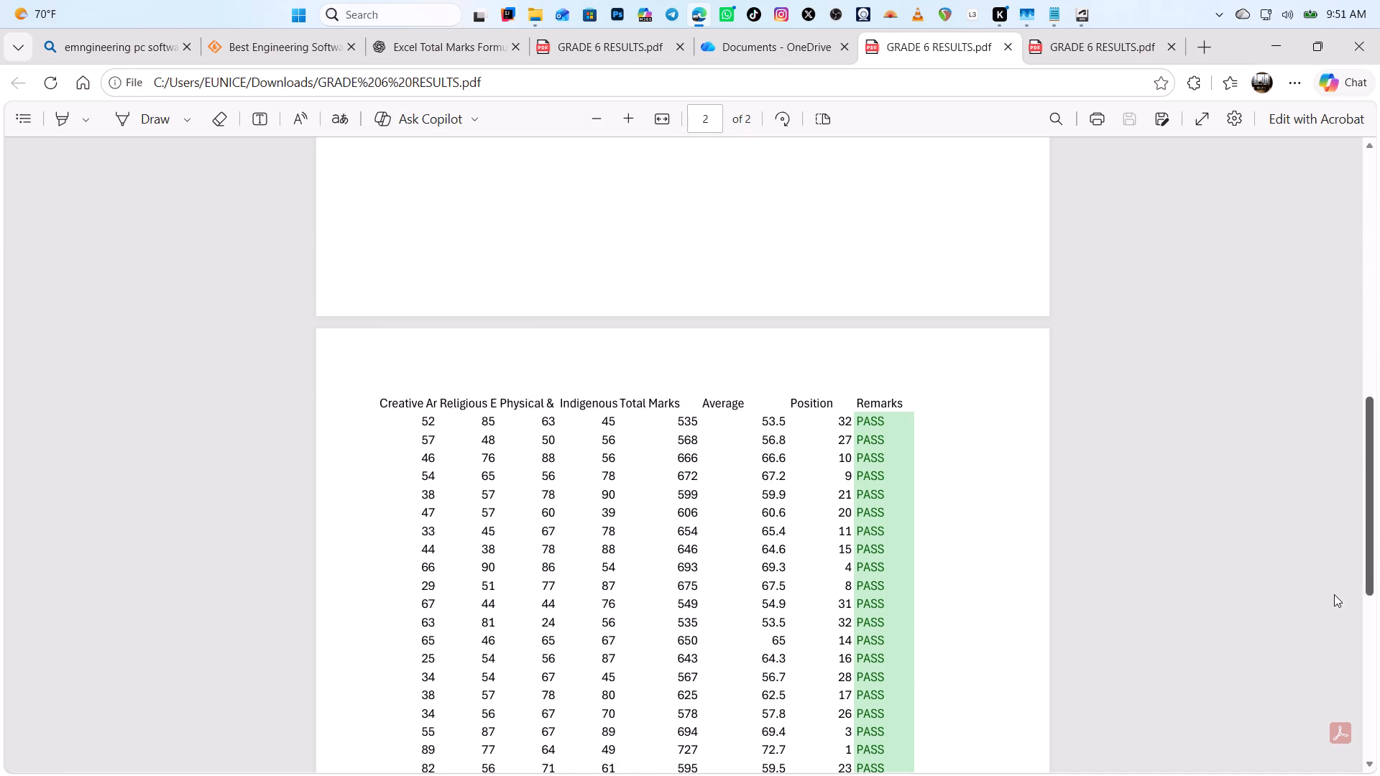
left_click_drag(1334, 594, 1317, 708)
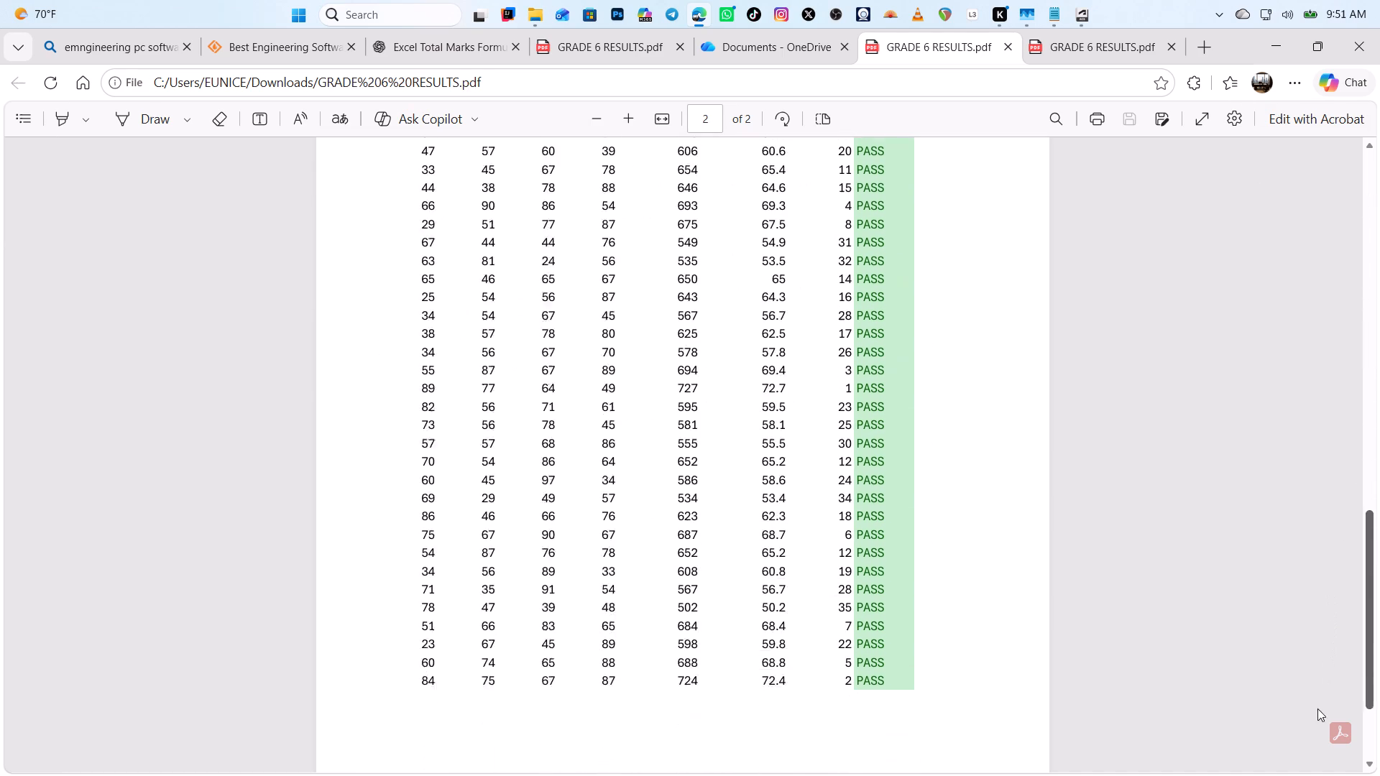
left_click_drag(1317, 708, 1354, 400)
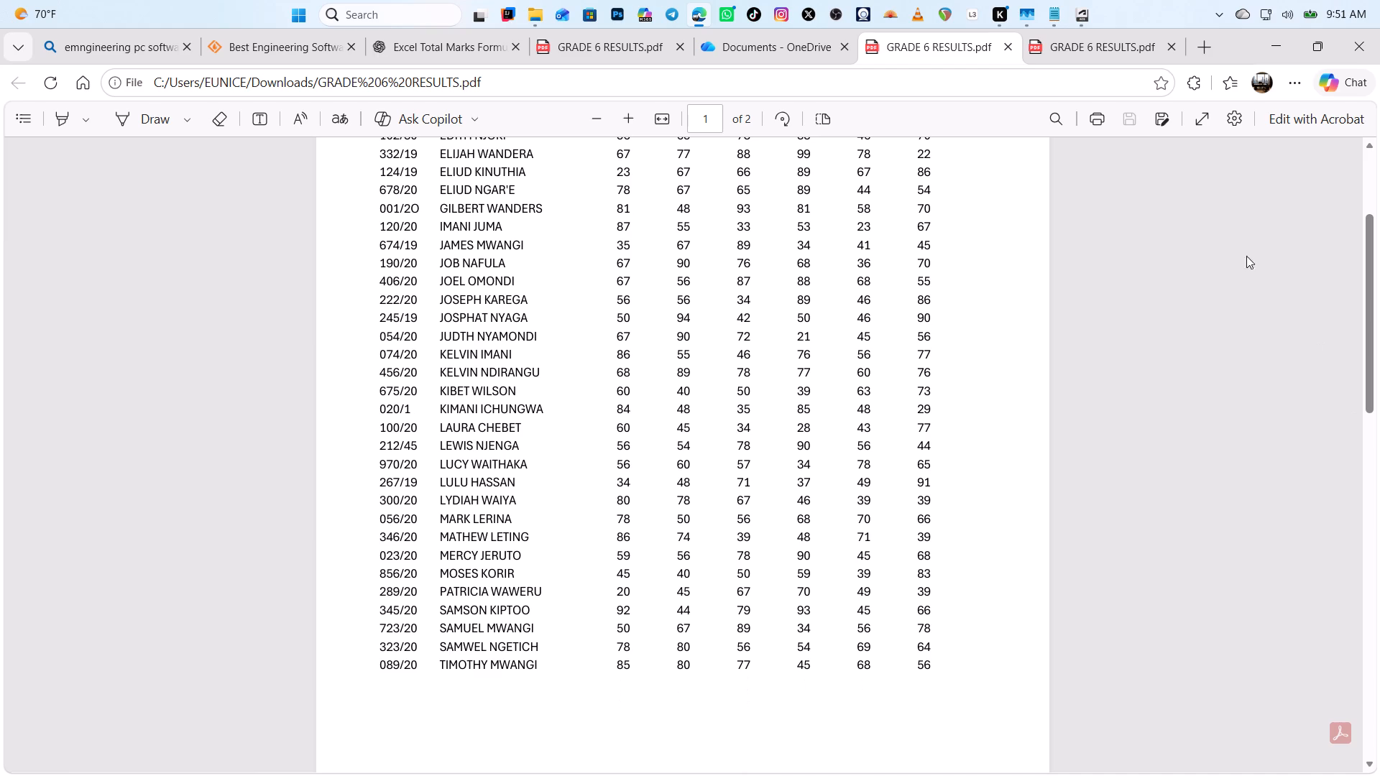
left_click(1198, 117)
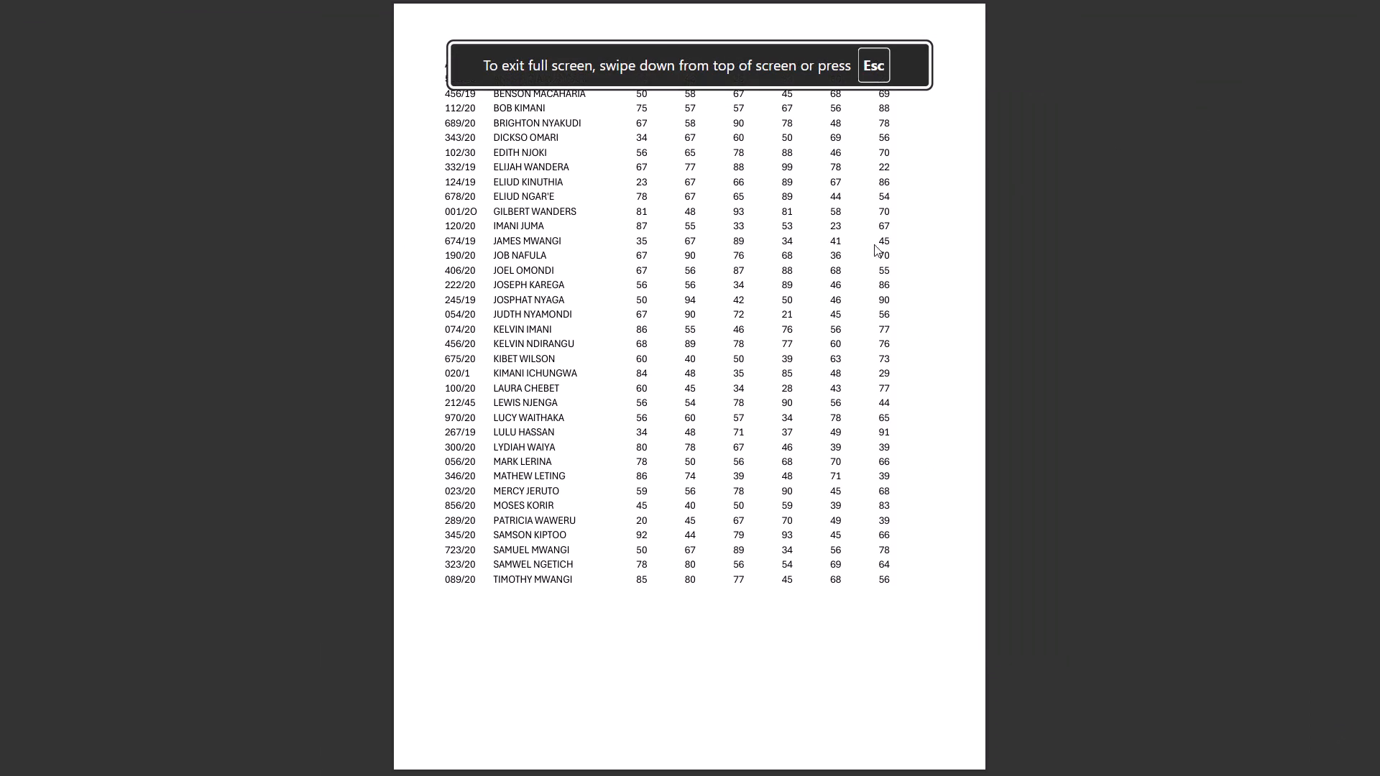
left_click_drag(827, 263, 843, 356)
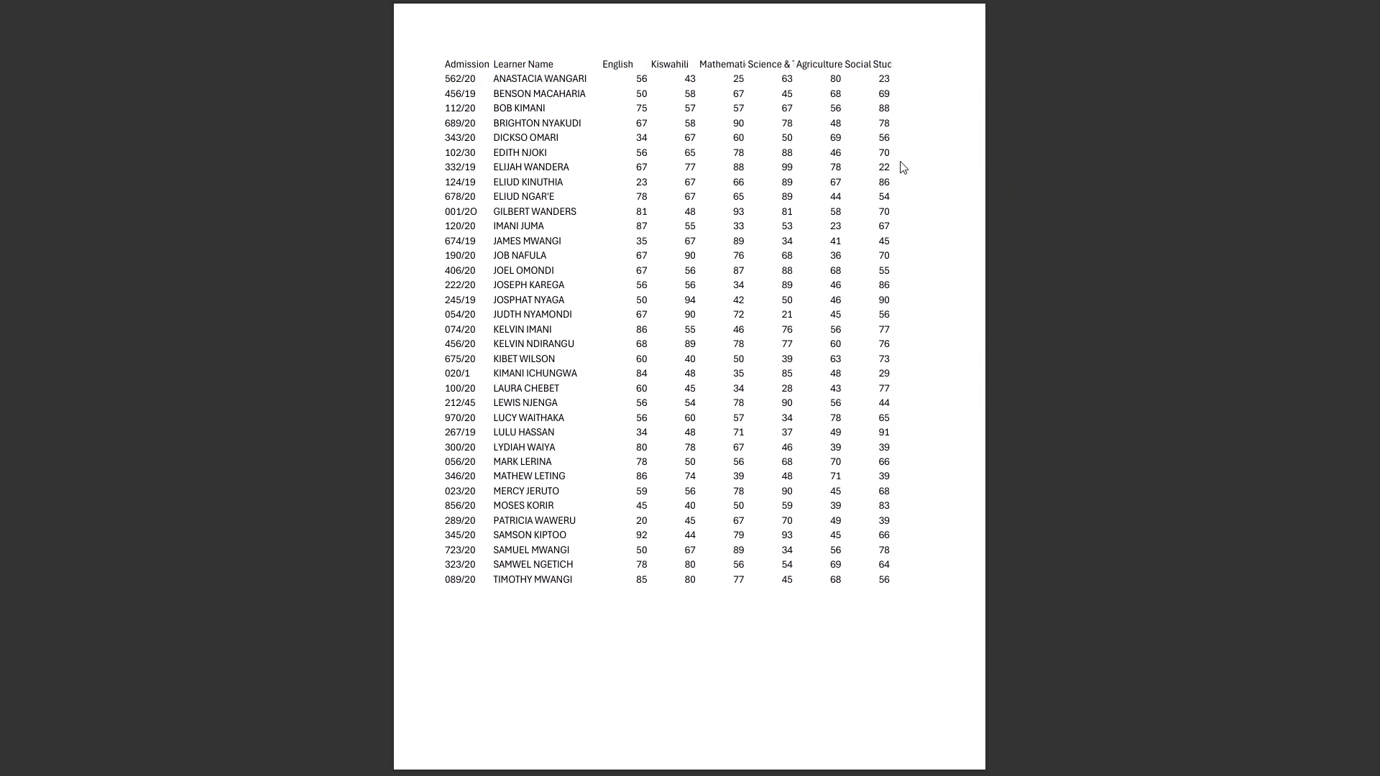
left_click_drag(900, 160, 917, 231)
double_click(1348, 666)
left_click_drag(612, 474, 572, 440)
left_click_drag(484, 328, 357, 211)
left_click(319, 152)
key("Escape")
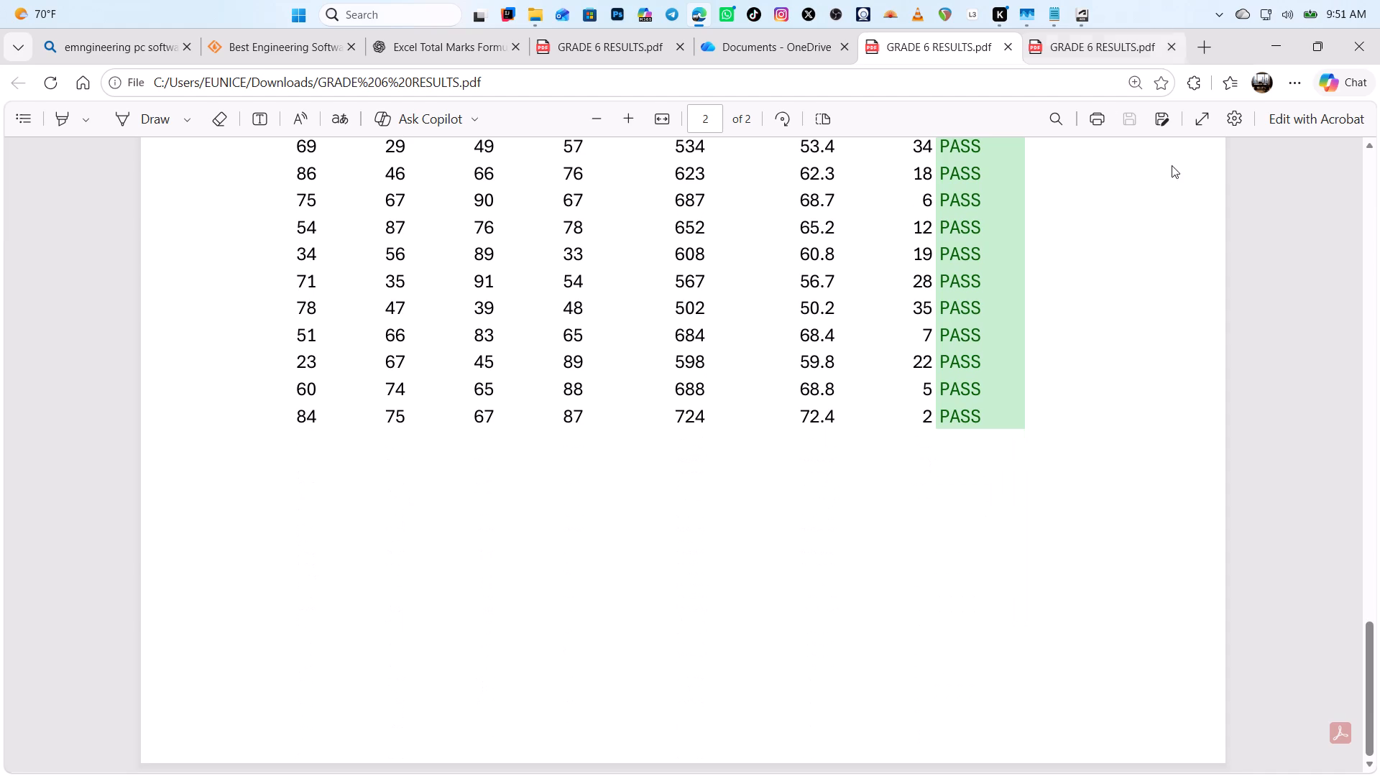
Look over the remaining browser tabs, and close the browser and the Documents folder window.
left_click(1121, 52)
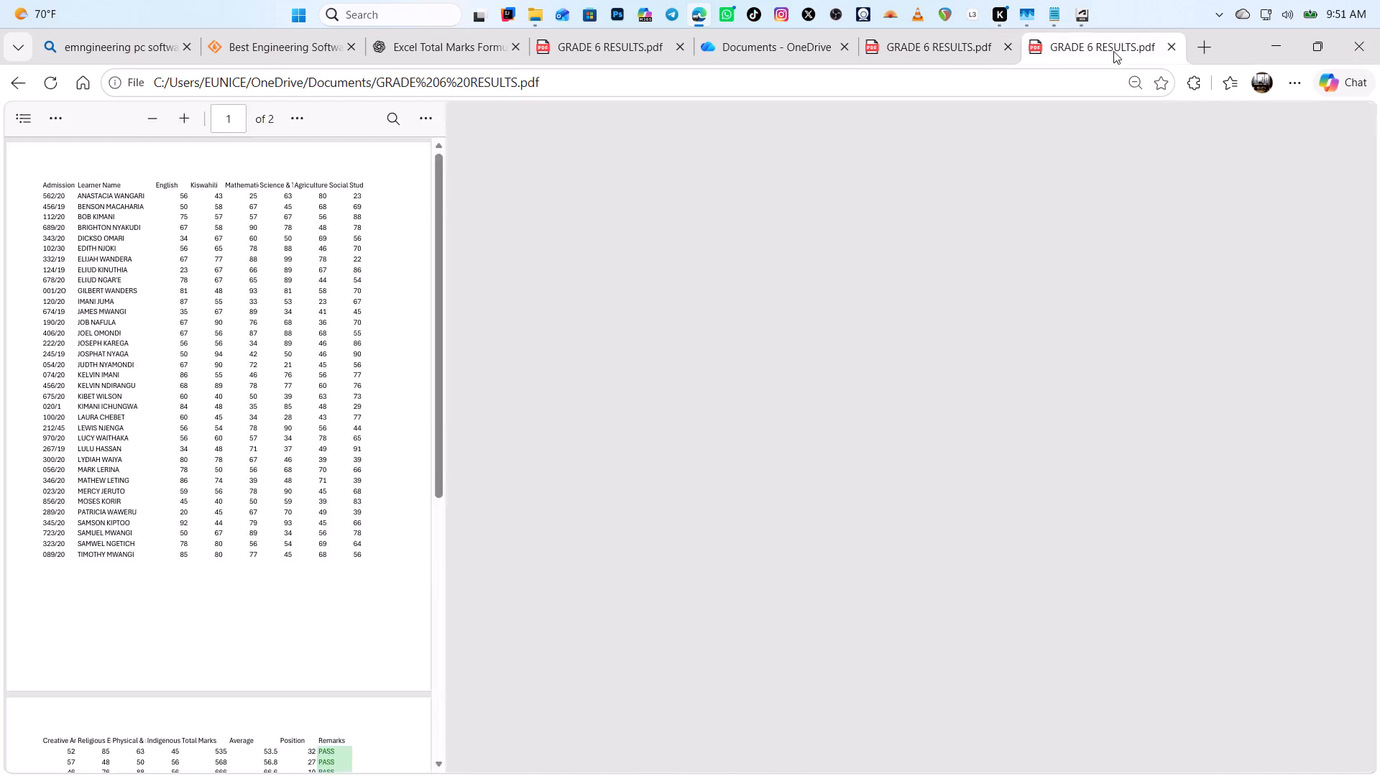
left_click(100, 63)
left_click(91, 47)
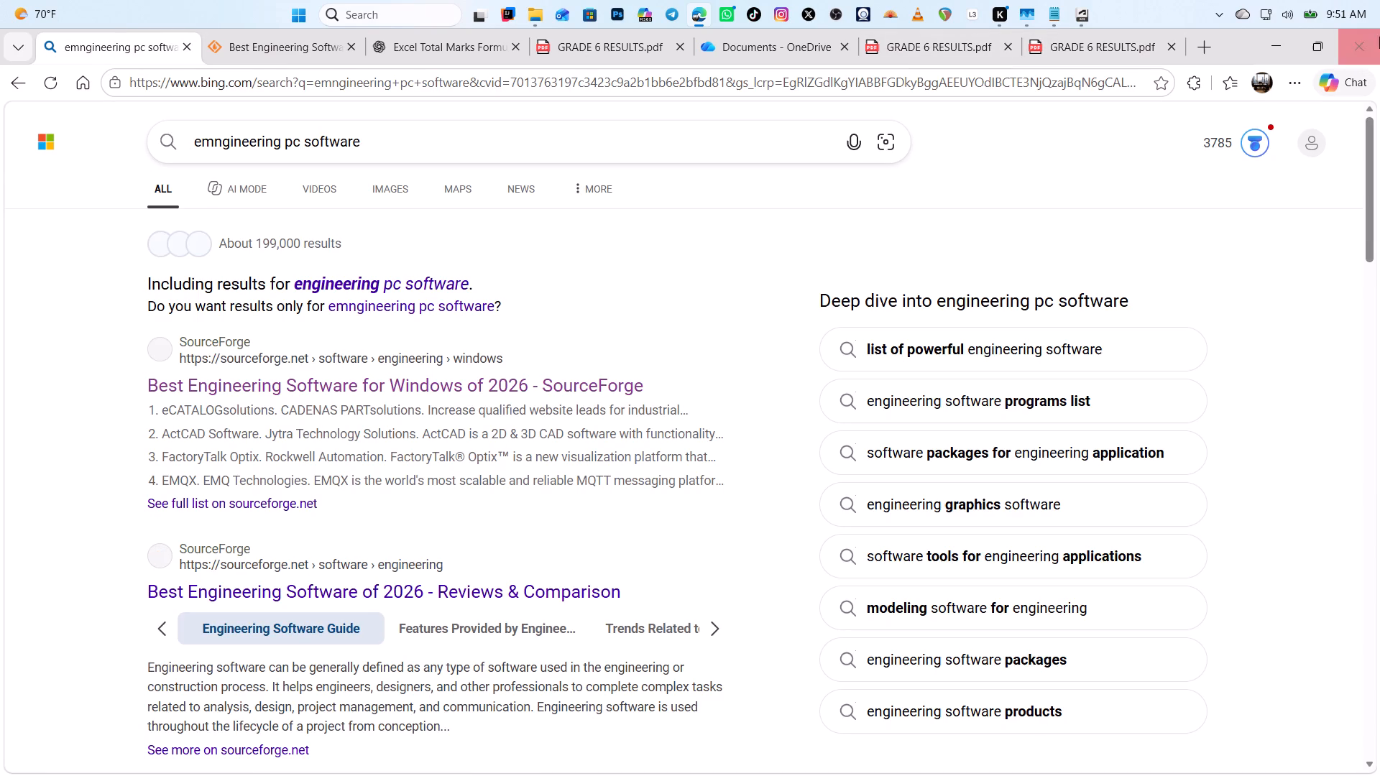
left_click(1377, 37)
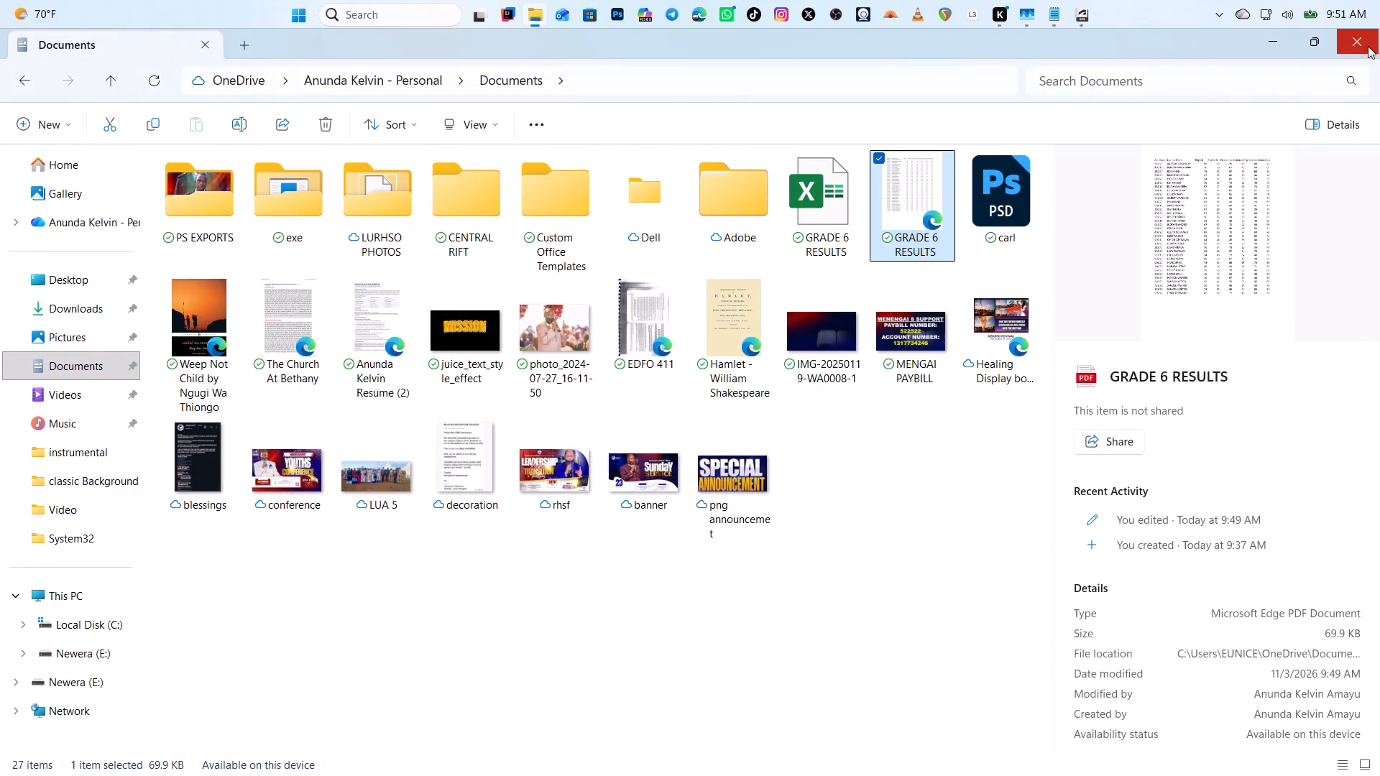
left_click(1370, 45)
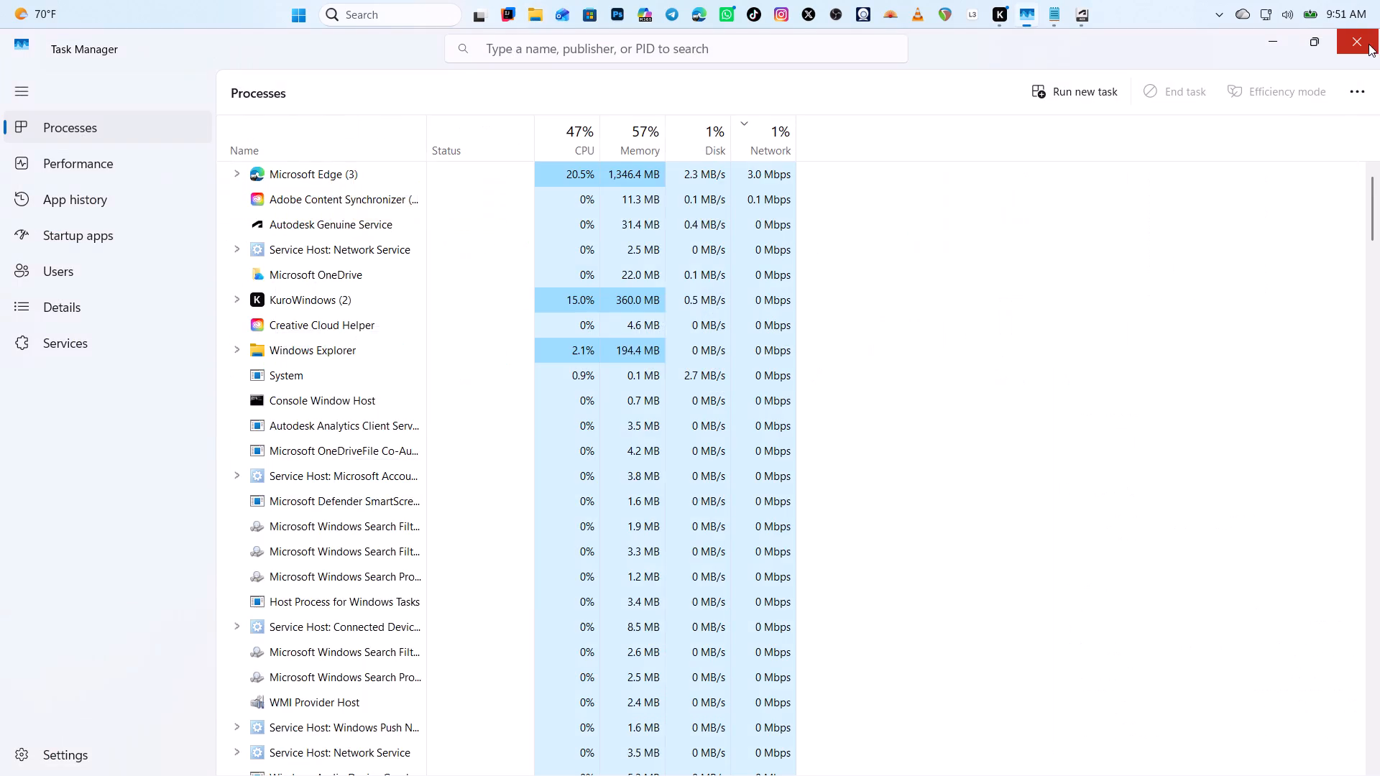